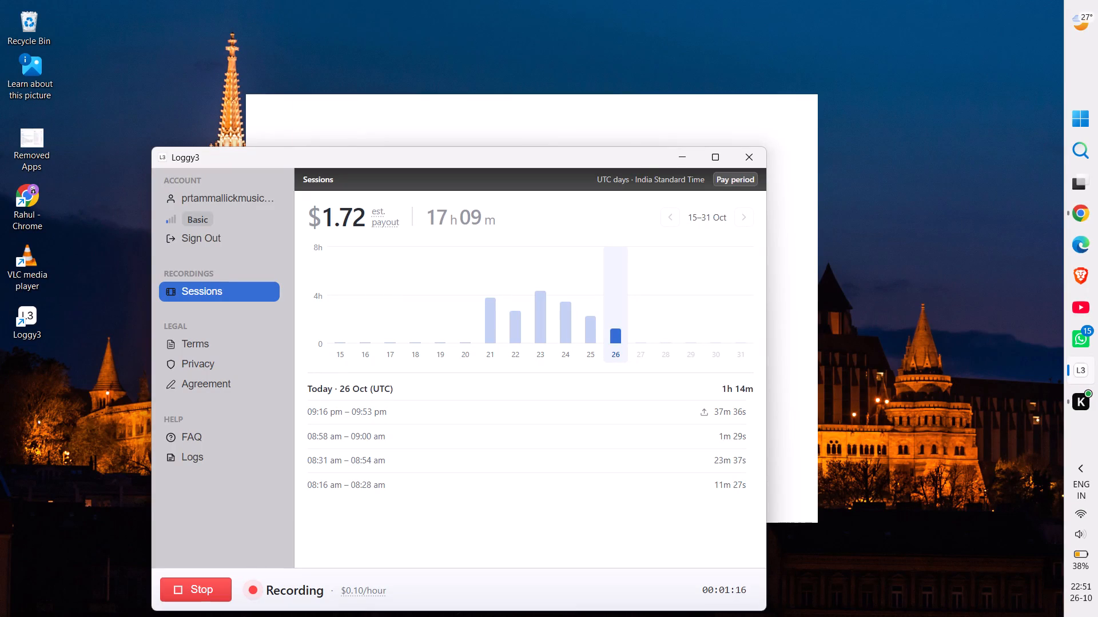
Switch to Chrome and open Google Maps in a new tab by searching for "maps".
{"action": "left_click", "coordinate": [1081, 213]}
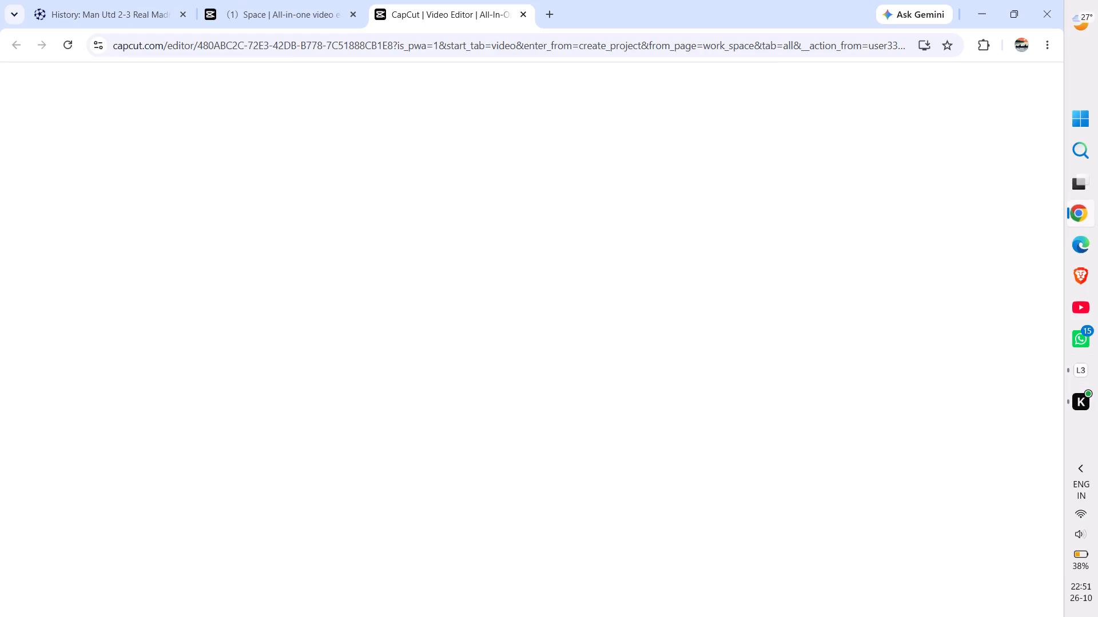
{"action": "left_click", "coordinate": [546, 10]}
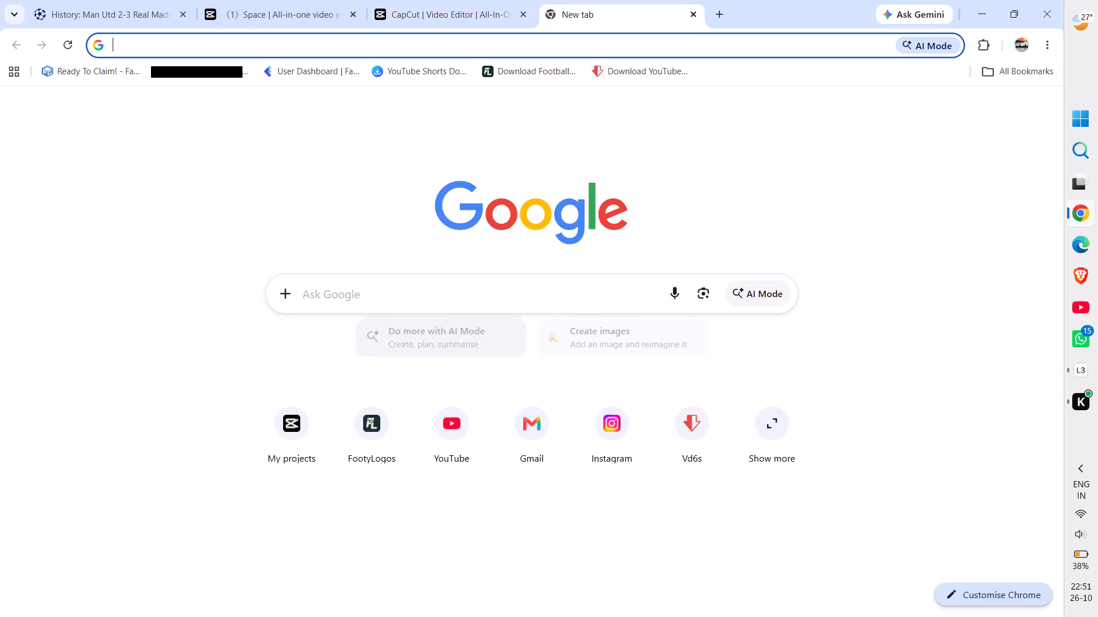
{"action": "left_click", "coordinate": [423, 304]}
{"action": "type", "text": "maps"}
{"action": "key", "text": "Return"}
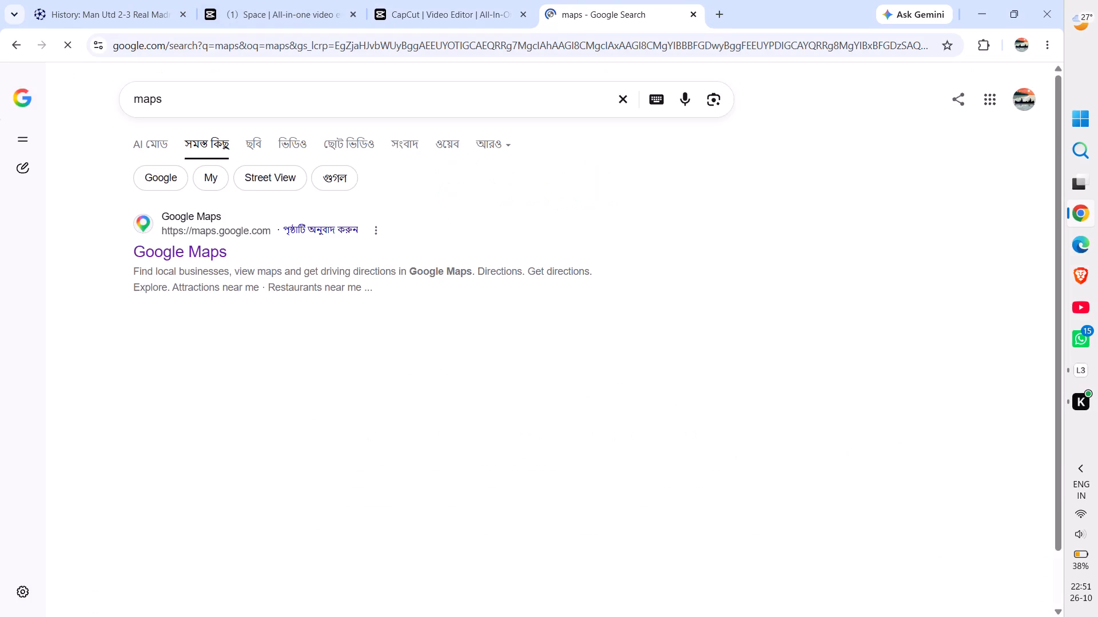
{"action": "left_click", "coordinate": [203, 243]}
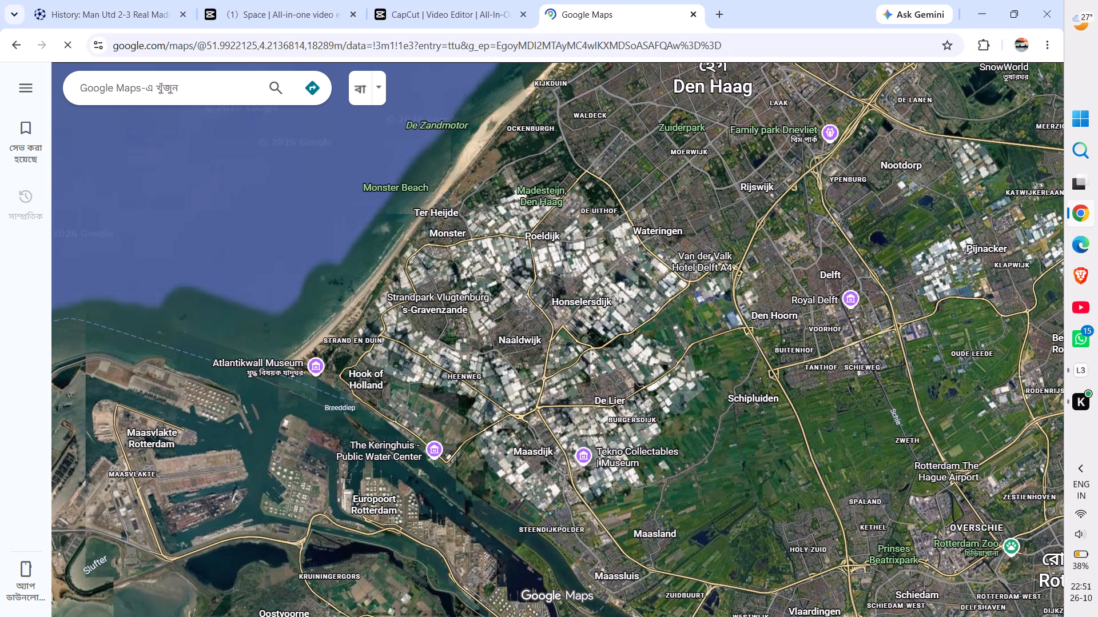
Survey the satellite map from the Dutch coast across Europe and Central Asia to the Himalayas.
{"action": "scroll", "coordinate": [318, 264], "scroll_direction": "down", "scroll_amount": 6}
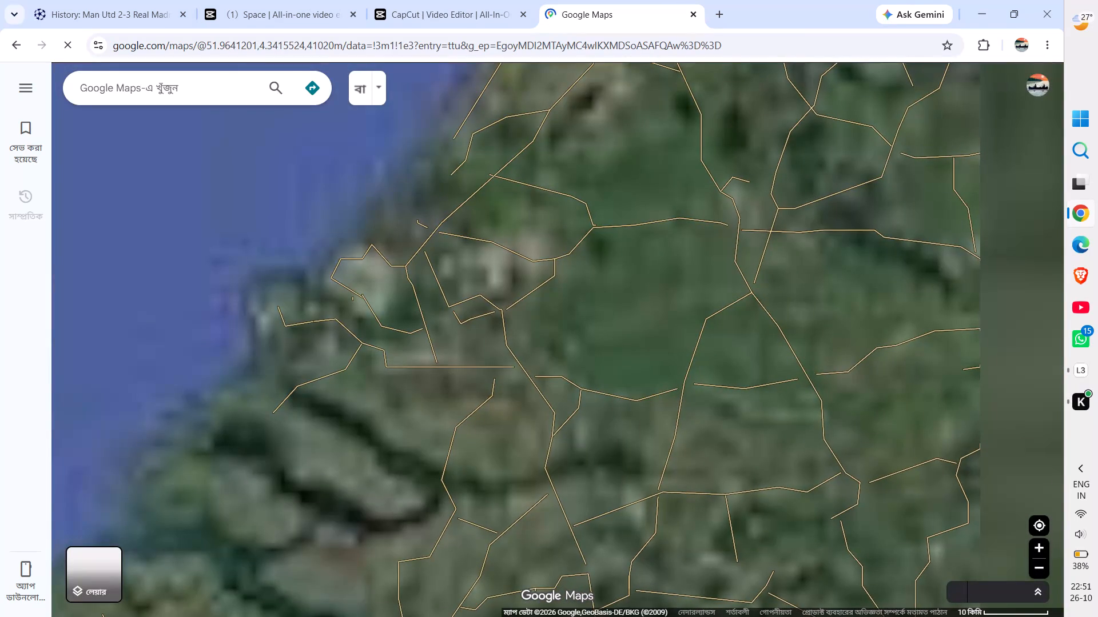
{"action": "scroll", "coordinate": [318, 264], "scroll_direction": "down", "scroll_amount": 9}
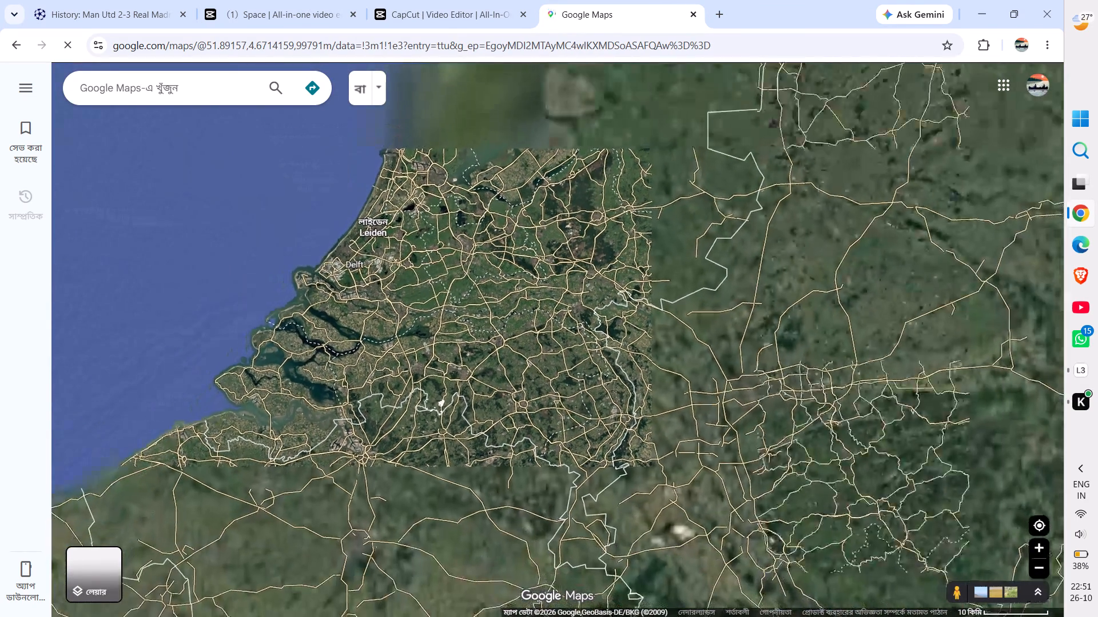
{"action": "scroll", "coordinate": [318, 264], "scroll_direction": "down", "scroll_amount": 6}
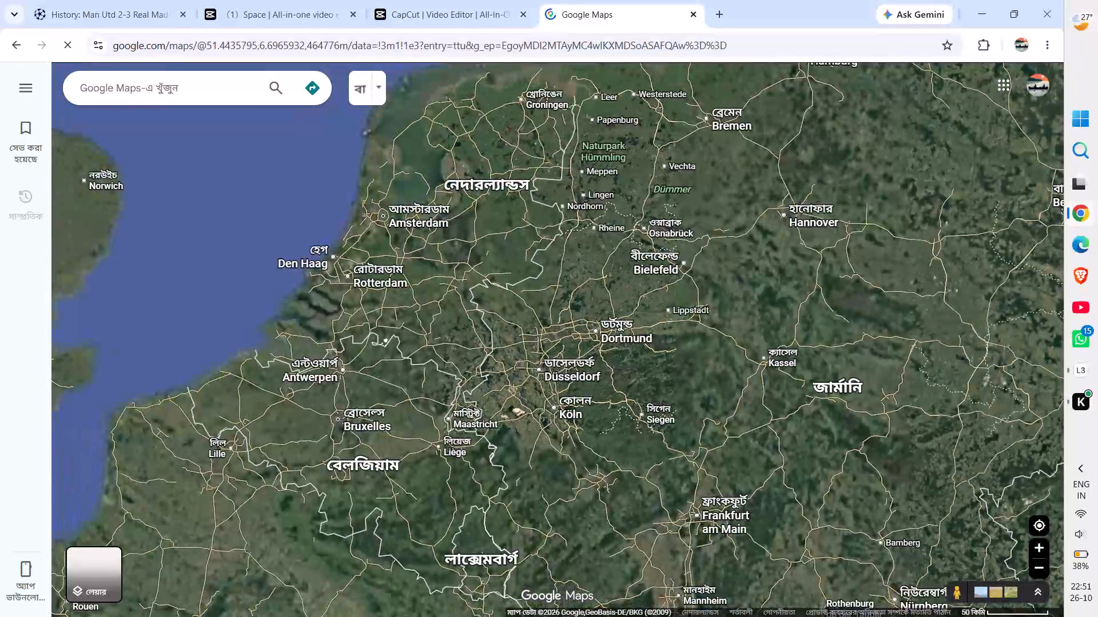
{"action": "scroll", "coordinate": [318, 264], "scroll_direction": "down", "scroll_amount": 6}
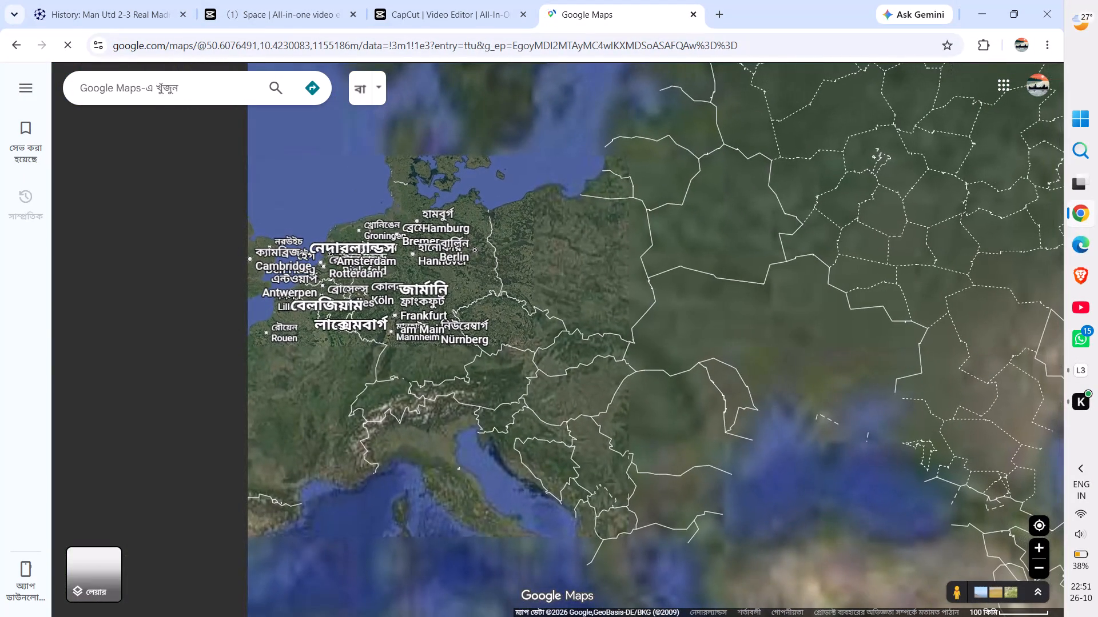
{"action": "left_click_drag", "start_coordinate": [653, 263], "coordinate": [93, 171]}
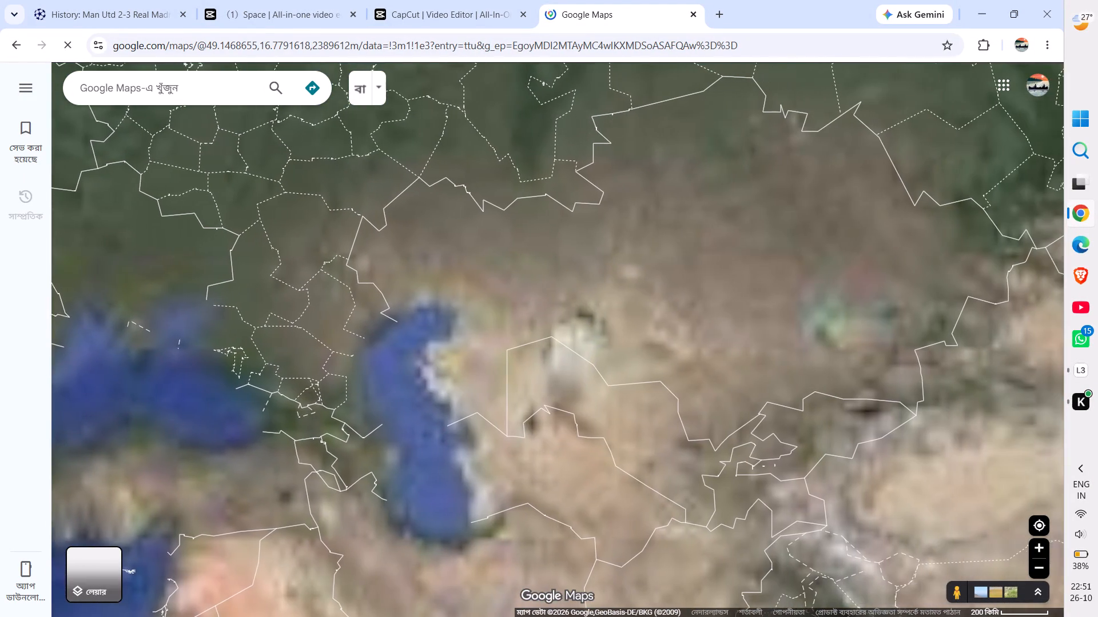
{"action": "left_click_drag", "start_coordinate": [611, 337], "coordinate": [0, 163]}
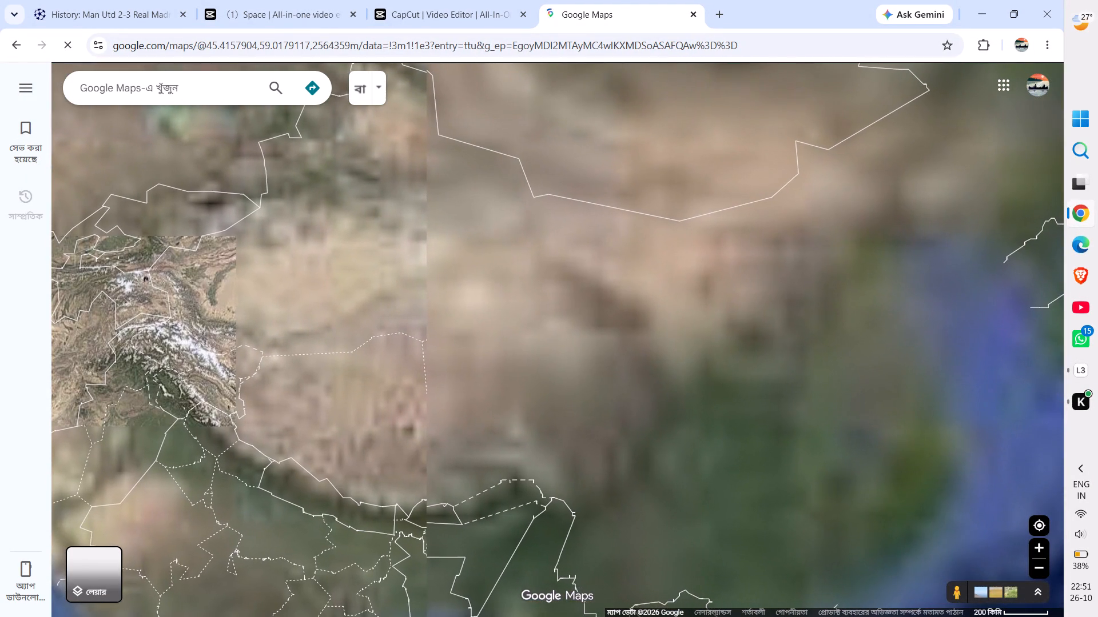
{"action": "left_click_drag", "start_coordinate": [384, 501], "coordinate": [369, 381]}
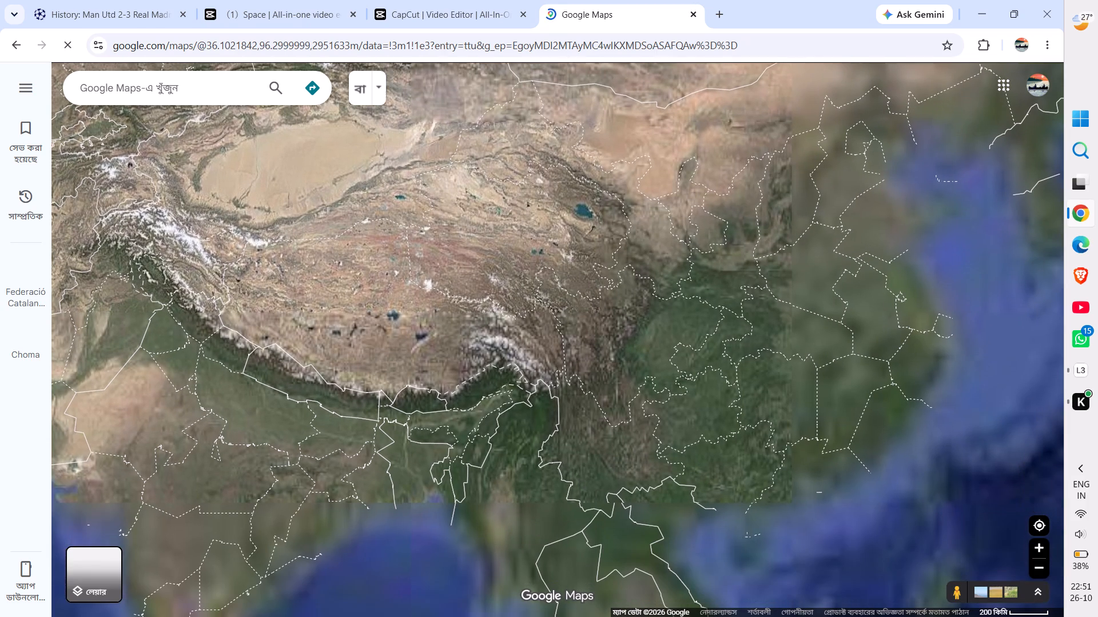
Examine the Sikkim area around Gangtok up close on the satellite map, closing the map when done.
{"action": "scroll", "coordinate": [385, 402], "scroll_direction": "up", "scroll_amount": 5}
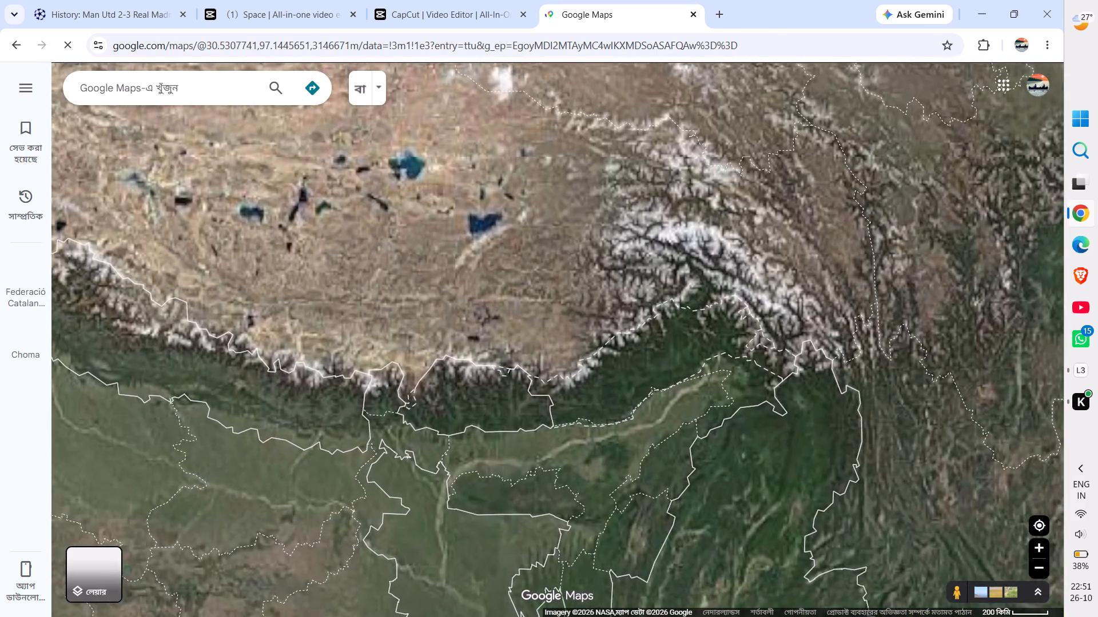
{"action": "scroll", "coordinate": [385, 402], "scroll_direction": "up", "scroll_amount": 6}
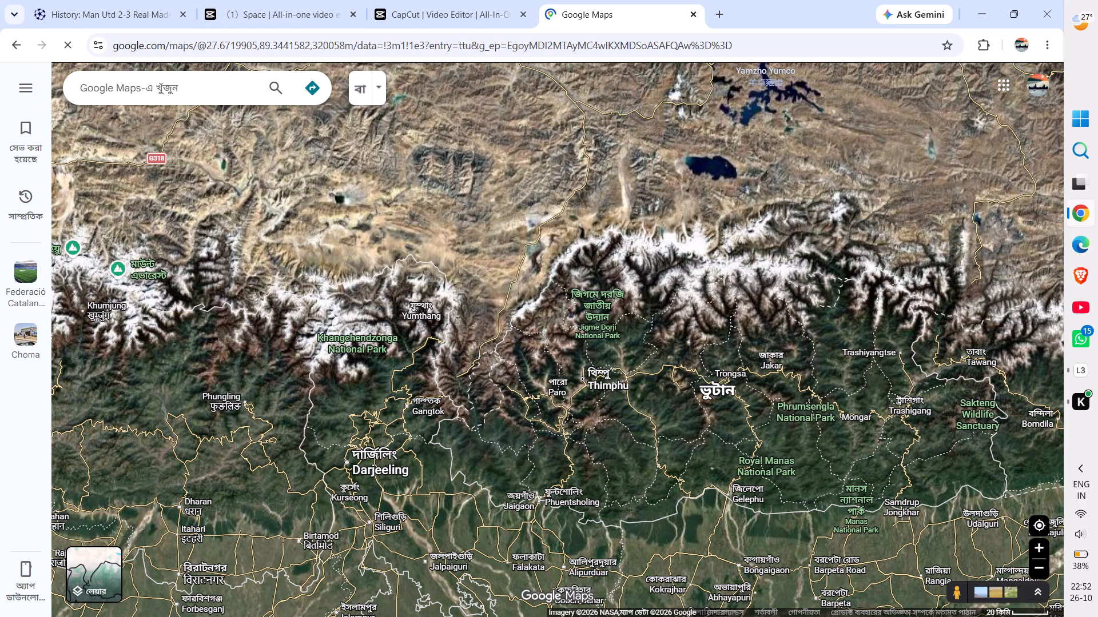
{"action": "scroll", "coordinate": [399, 436], "scroll_direction": "up", "scroll_amount": 3}
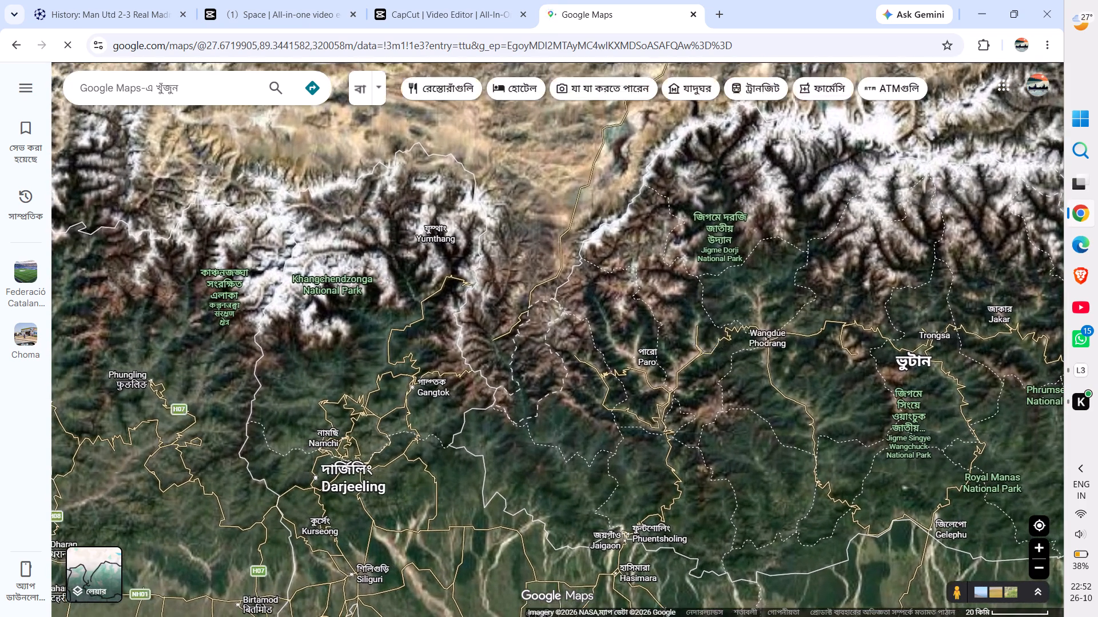
{"action": "scroll", "coordinate": [399, 436], "scroll_direction": "up", "scroll_amount": 4}
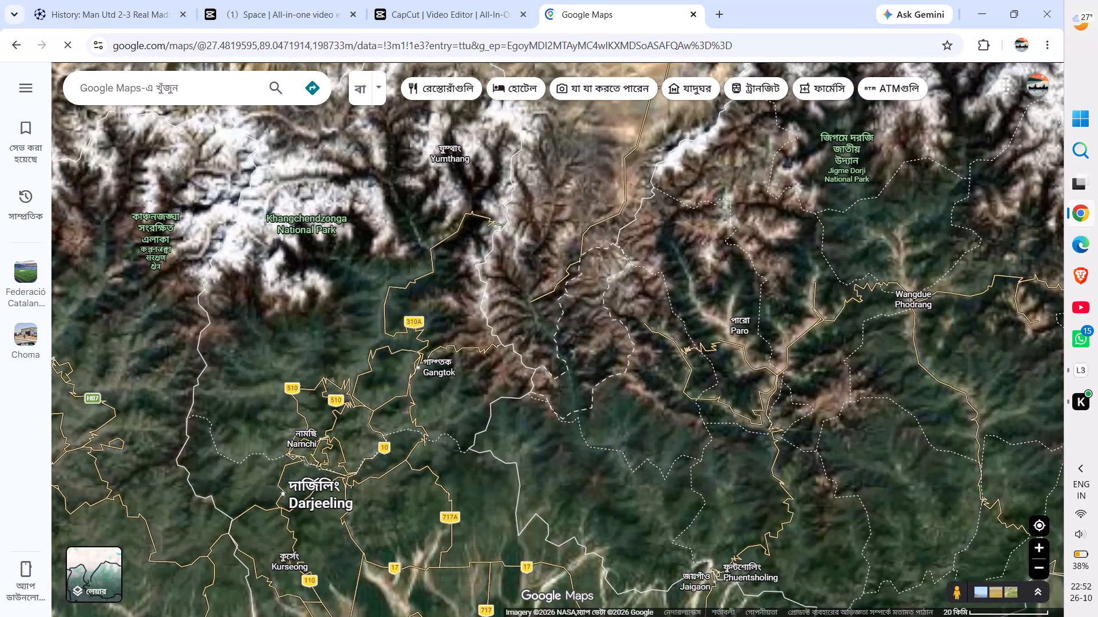
{"action": "scroll", "coordinate": [399, 436], "scroll_direction": "up", "scroll_amount": 3}
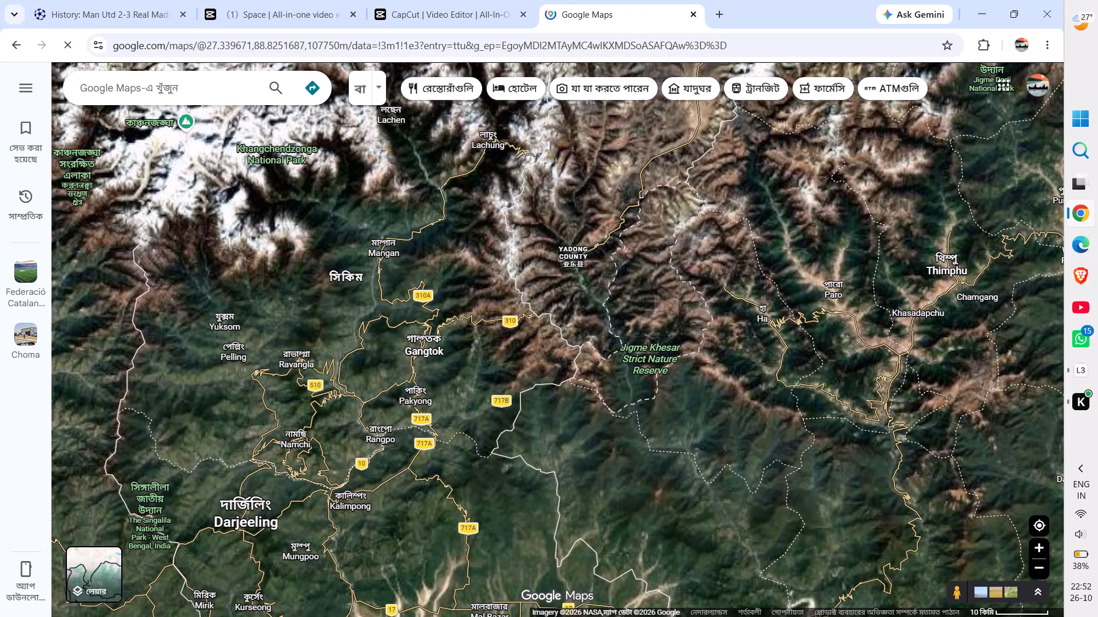
{"action": "scroll", "coordinate": [399, 436], "scroll_direction": "up", "scroll_amount": 4}
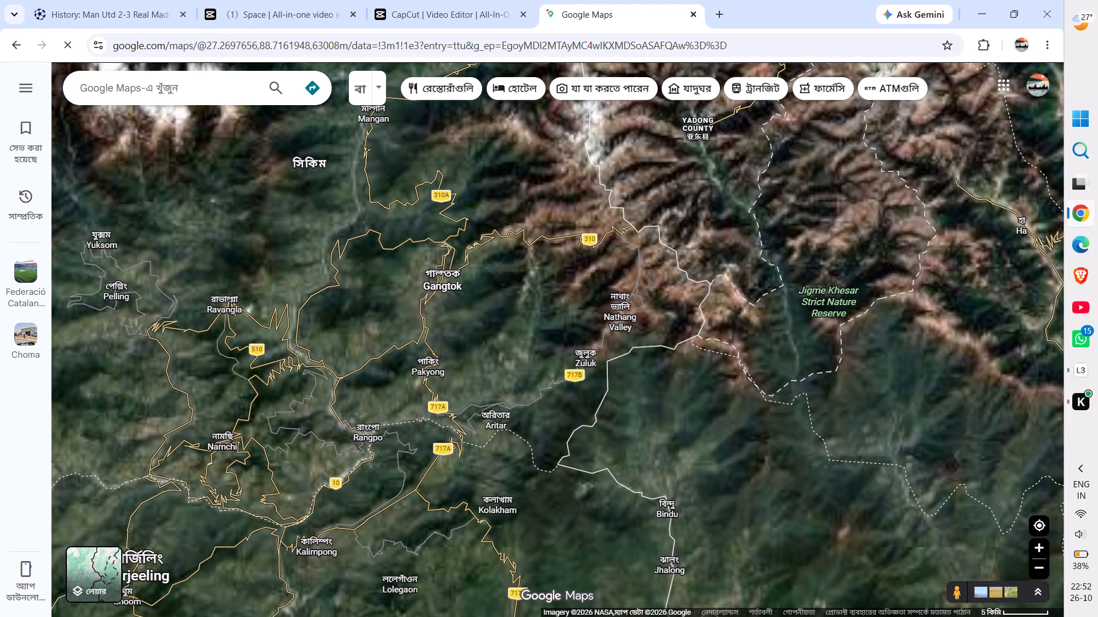
{"action": "scroll", "coordinate": [399, 436], "scroll_direction": "up", "scroll_amount": 2}
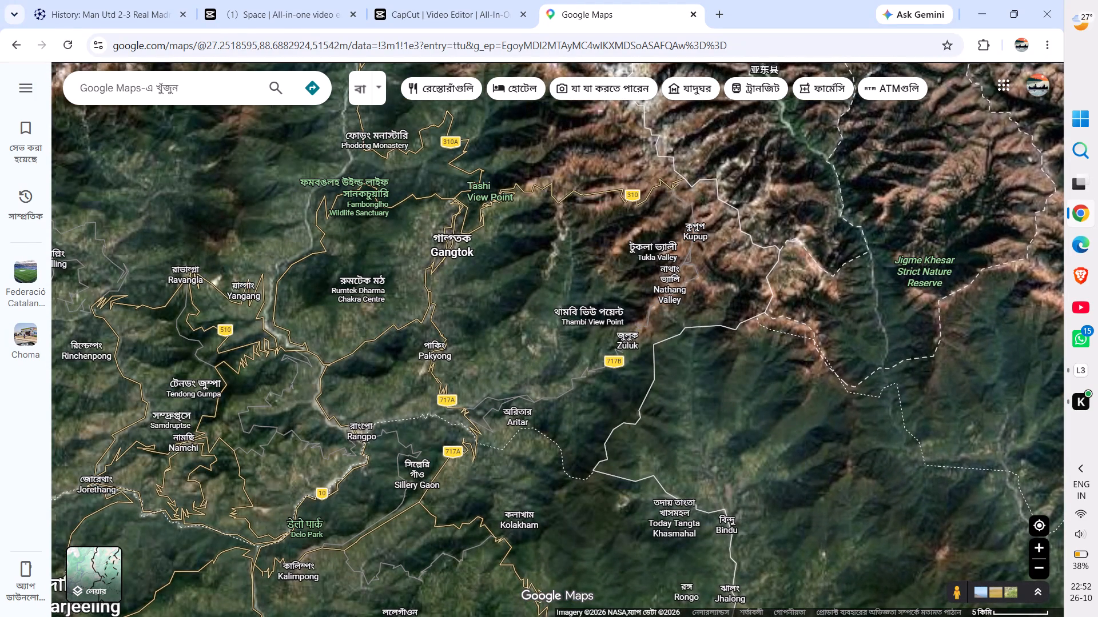
{"action": "scroll", "coordinate": [399, 436], "scroll_direction": "up", "scroll_amount": 1}
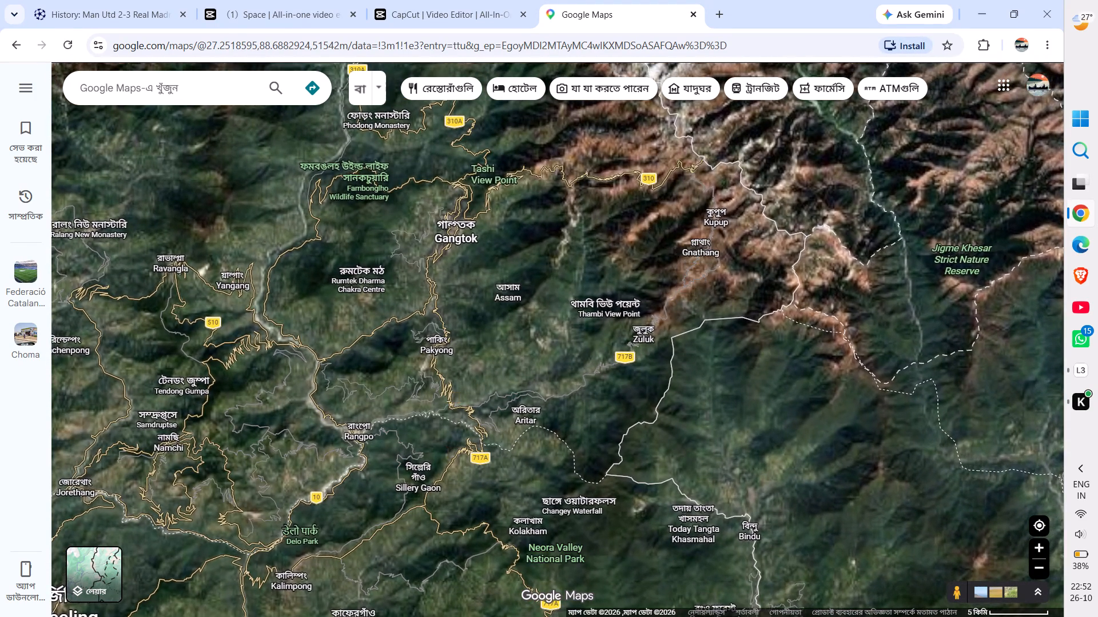
{"action": "scroll", "coordinate": [399, 436], "scroll_direction": "up", "scroll_amount": 1}
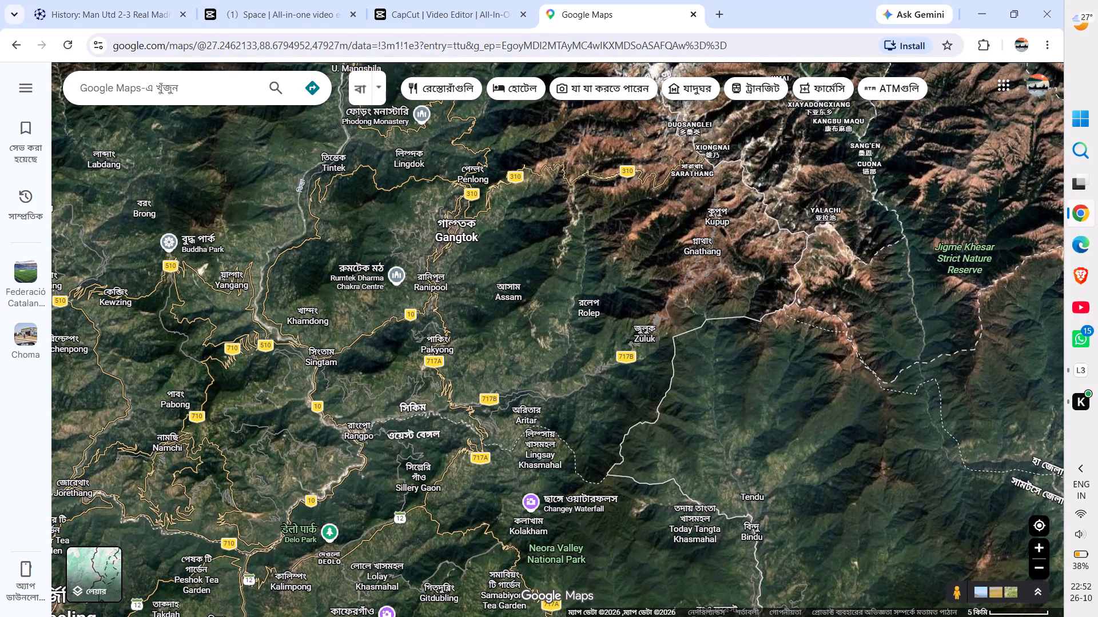
{"action": "left_click", "coordinate": [691, 13]}
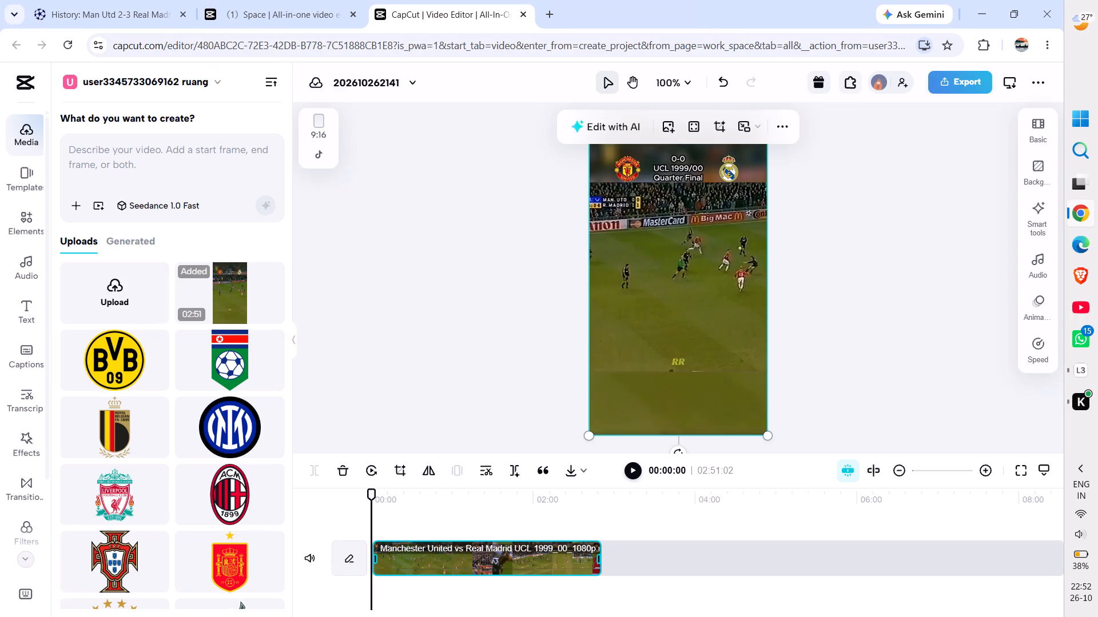
Switch to the open match history page for Man Utd 2-3 Real Madrid.
{"action": "left_click", "coordinate": [83, 0]}
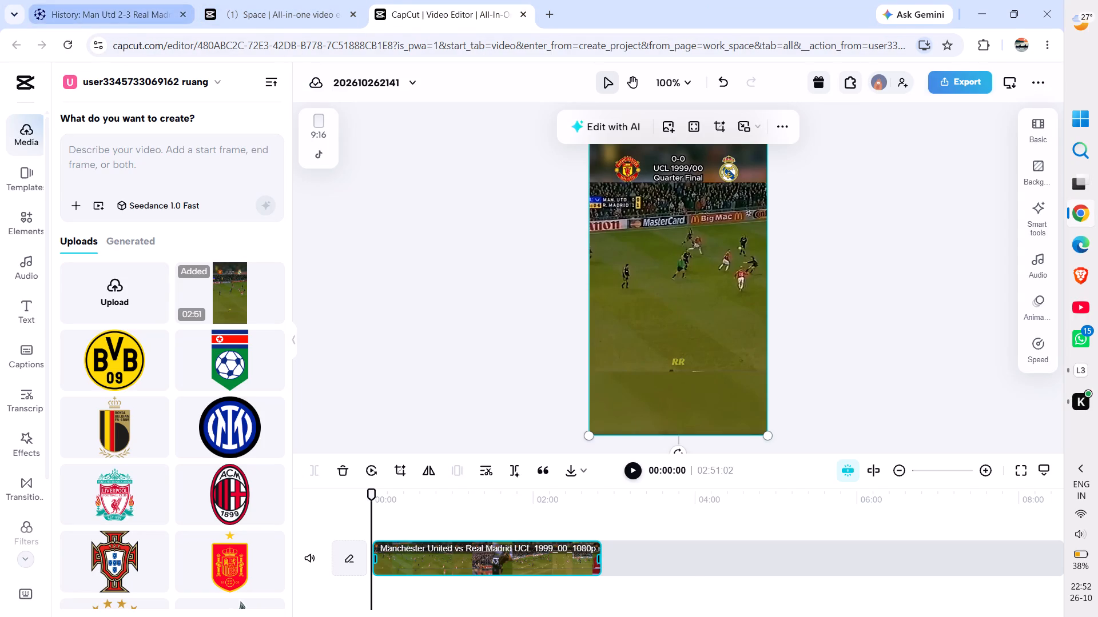
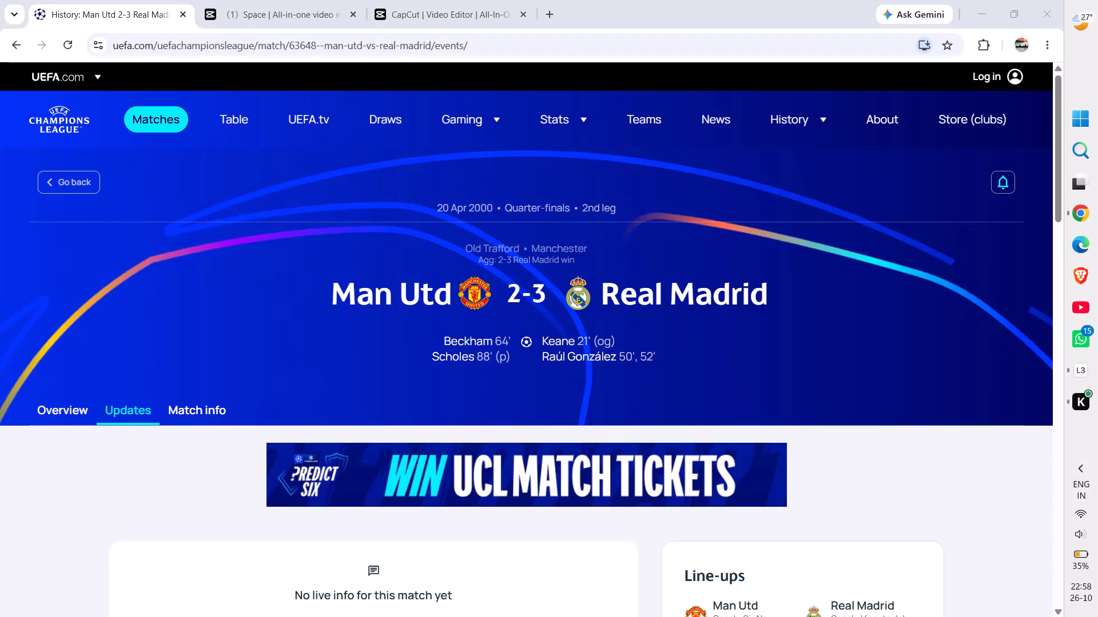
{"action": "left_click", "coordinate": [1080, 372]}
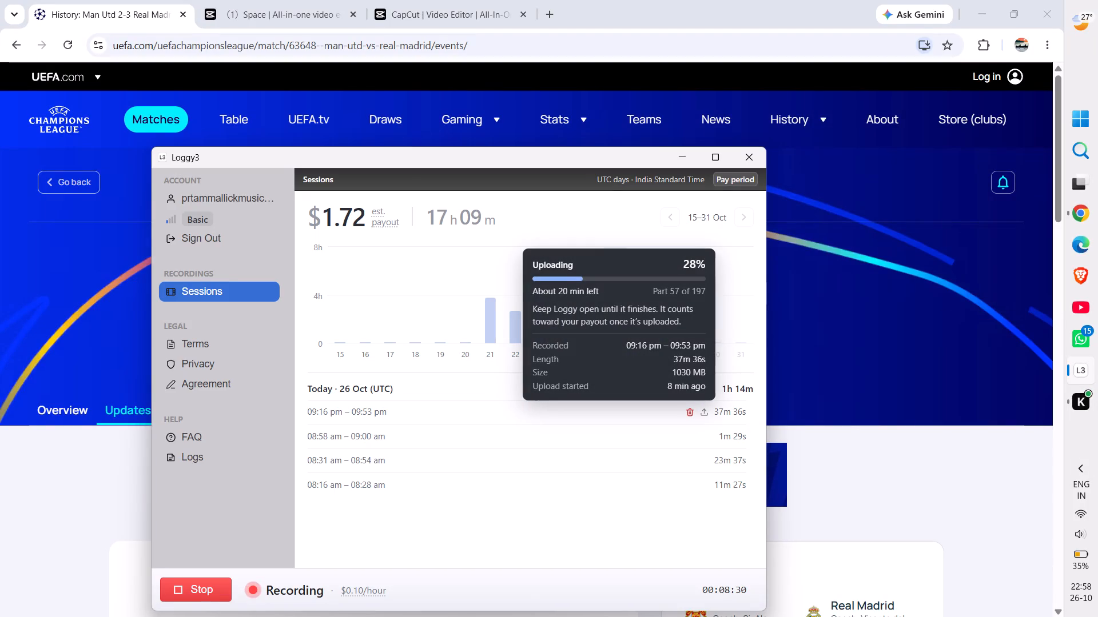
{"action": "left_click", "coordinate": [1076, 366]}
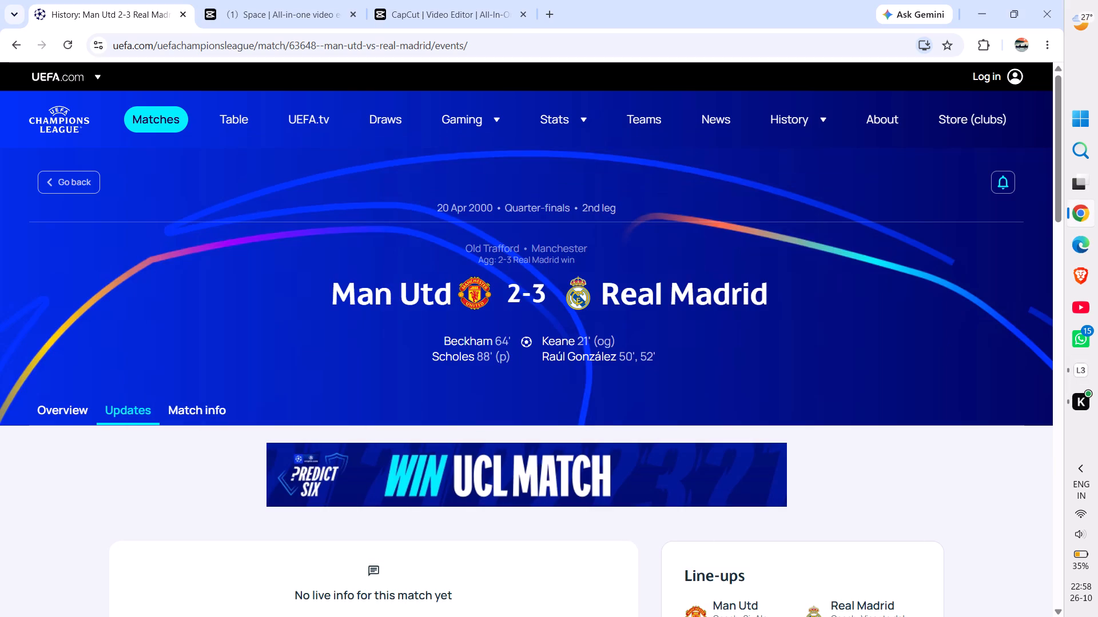
Switch to the open CapCut project and preview roughly the first nine seconds of the Manchester United vs Real Madrid clip.
{"action": "left_click", "coordinate": [451, 9]}
{"action": "key", "text": "space"}
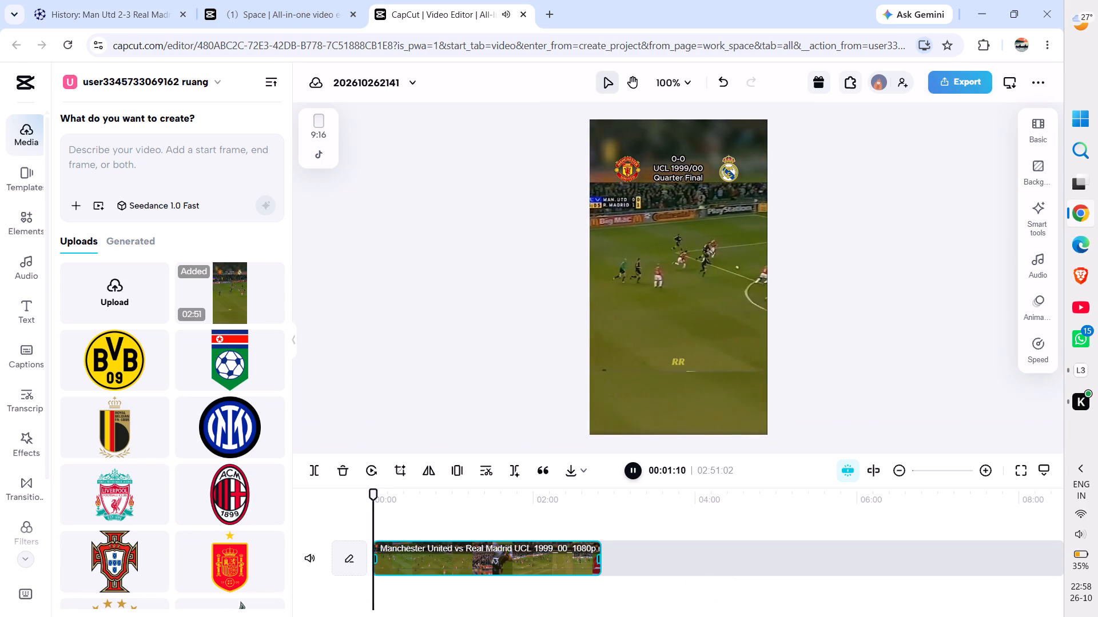
{"action": "key", "text": "ctrl+slash"}
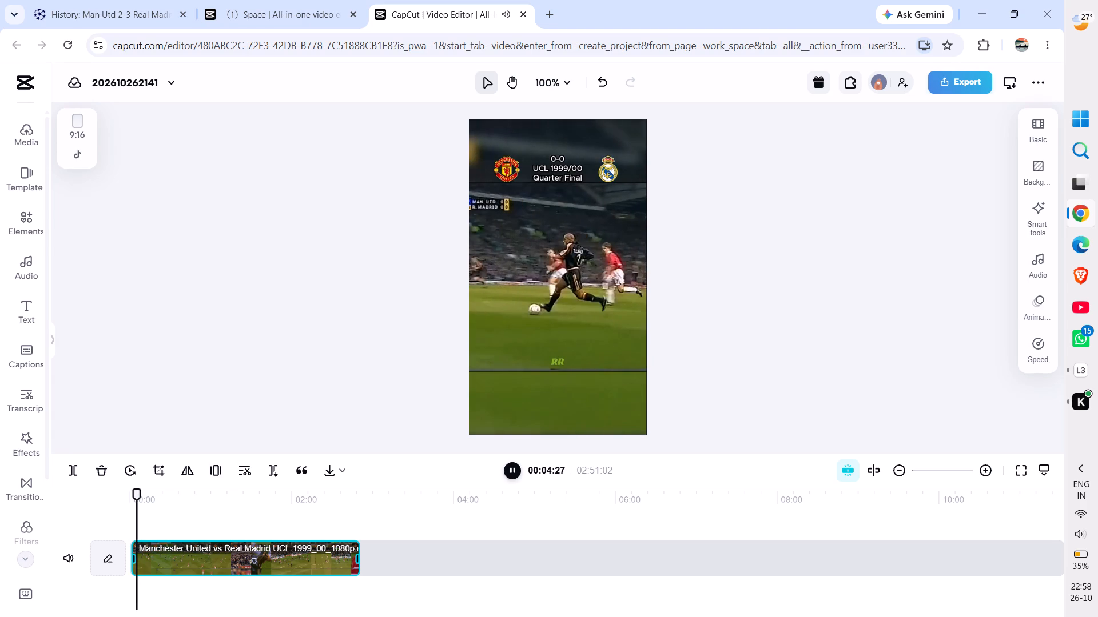
{"action": "key", "text": "space"}
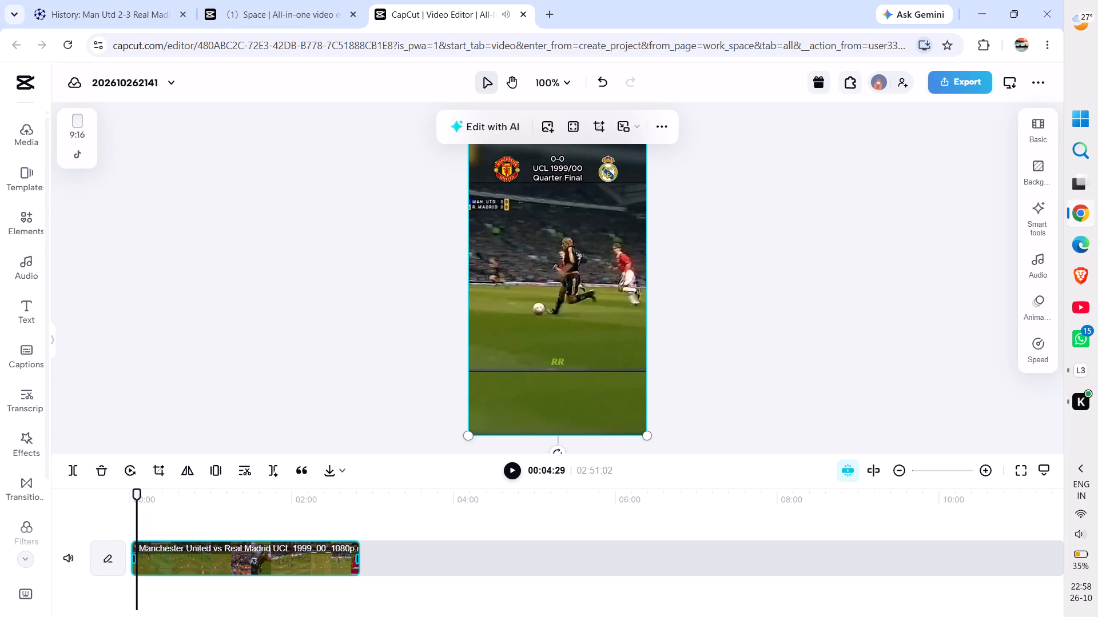
{"action": "key", "text": "ctrl+equal"}
{"action": "key", "text": "ctrl+equal"}
{"action": "key", "text": "ctrl+equal"}
{"action": "key", "text": "ctrl+equal"}
{"action": "key", "text": "ctrl+equal"}
{"action": "key", "text": "ctrl+equal"}
{"action": "key", "text": "ctrl+equal"}
{"action": "key", "text": "ctrl+equal"}
{"action": "key", "text": "ctrl+equal"}
{"action": "key", "text": "ctrl+equal"}
{"action": "key", "text": "ctrl+equal"}
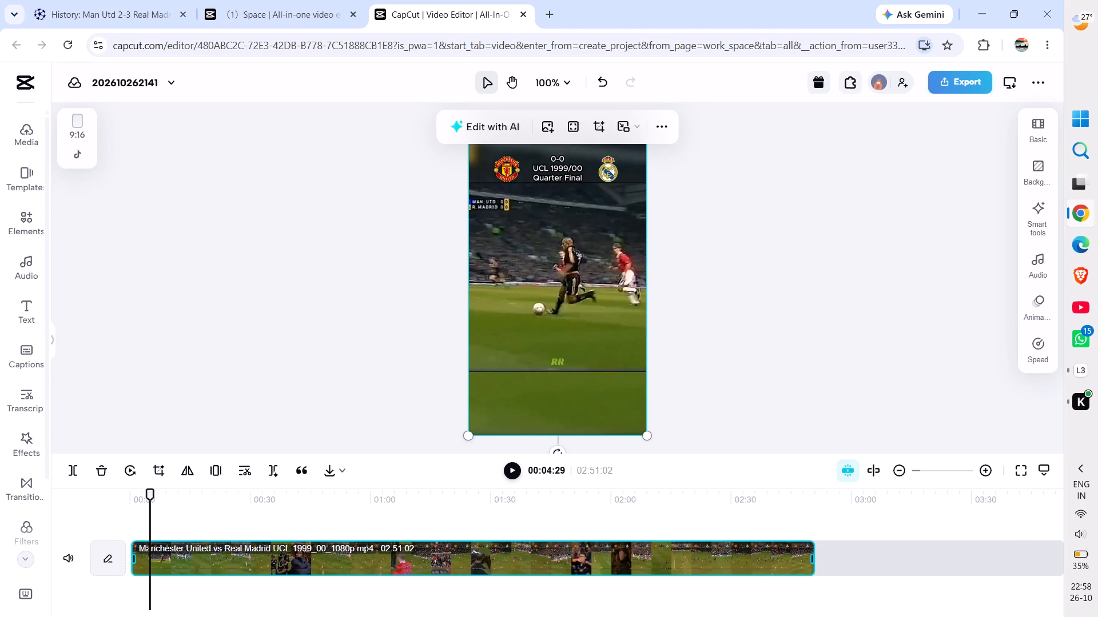
{"action": "key", "text": "space"}
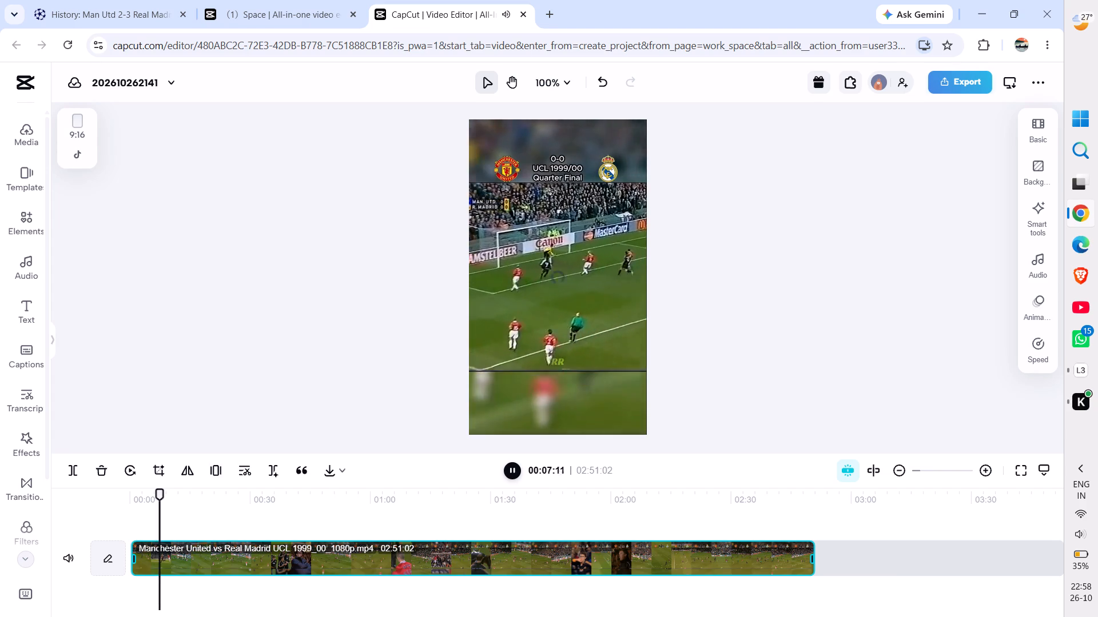
{"action": "key", "text": "space"}
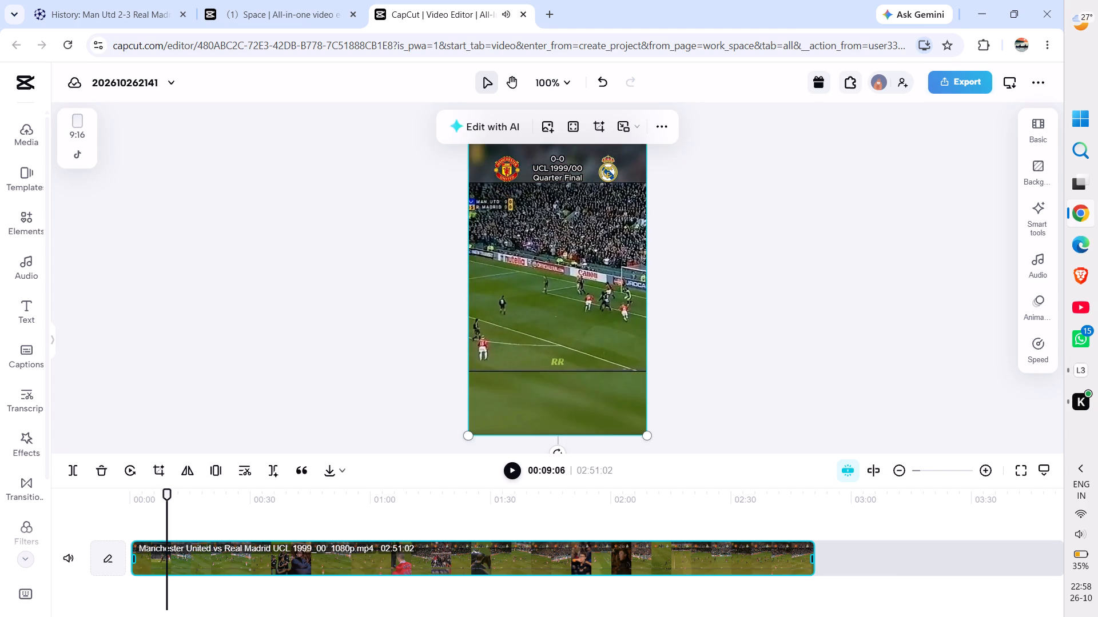
Start a manual crop of the match clip, trimming off the header with the club badges and title down to the footage's upper edge.
{"action": "left_click", "coordinate": [518, 258]}
{"action": "left_click", "coordinate": [599, 125]}
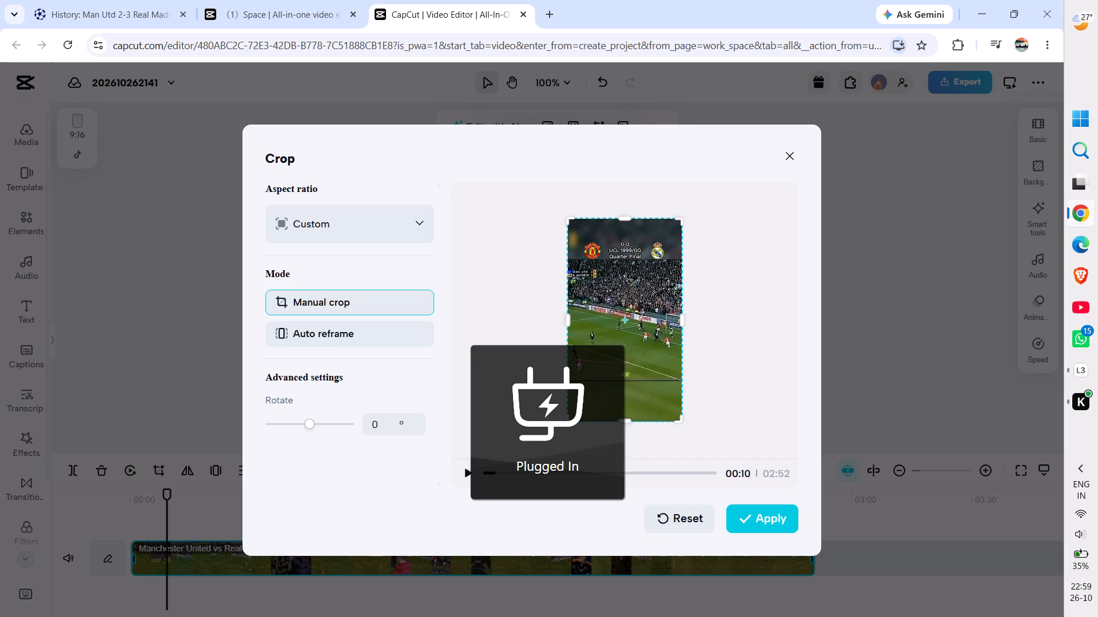
{"action": "scroll", "coordinate": [737, 302], "scroll_direction": "right", "scroll_amount": 1}
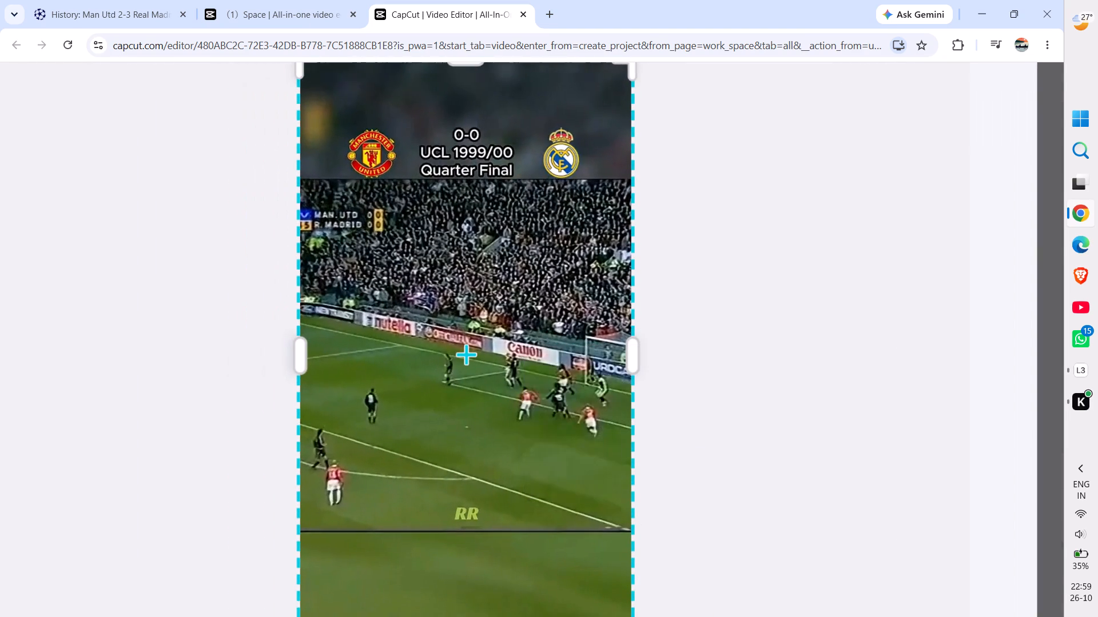
{"action": "scroll", "coordinate": [737, 302], "scroll_direction": "right", "scroll_amount": 1}
{"action": "scroll", "coordinate": [737, 302], "scroll_direction": "up", "scroll_amount": 1}
{"action": "scroll", "coordinate": [737, 302], "scroll_direction": "right", "scroll_amount": 1}
{"action": "left_click_drag", "start_coordinate": [549, 103], "coordinate": [555, 194]}
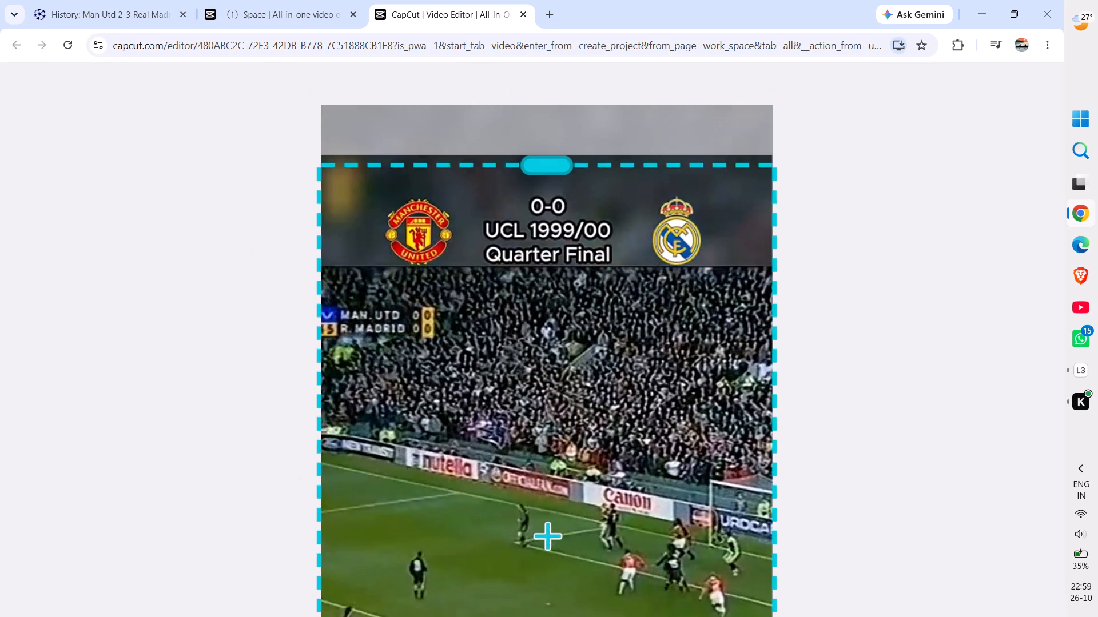
{"action": "left_click_drag", "start_coordinate": [555, 194], "coordinate": [568, 265]}
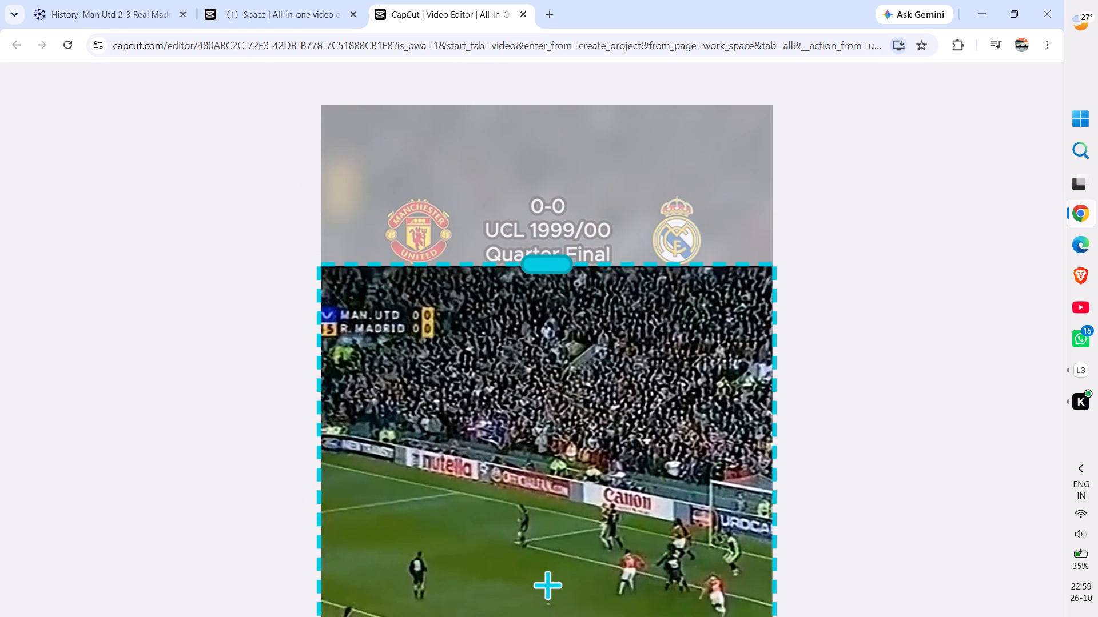
{"action": "left_click_drag", "start_coordinate": [568, 265], "coordinate": [569, 259]}
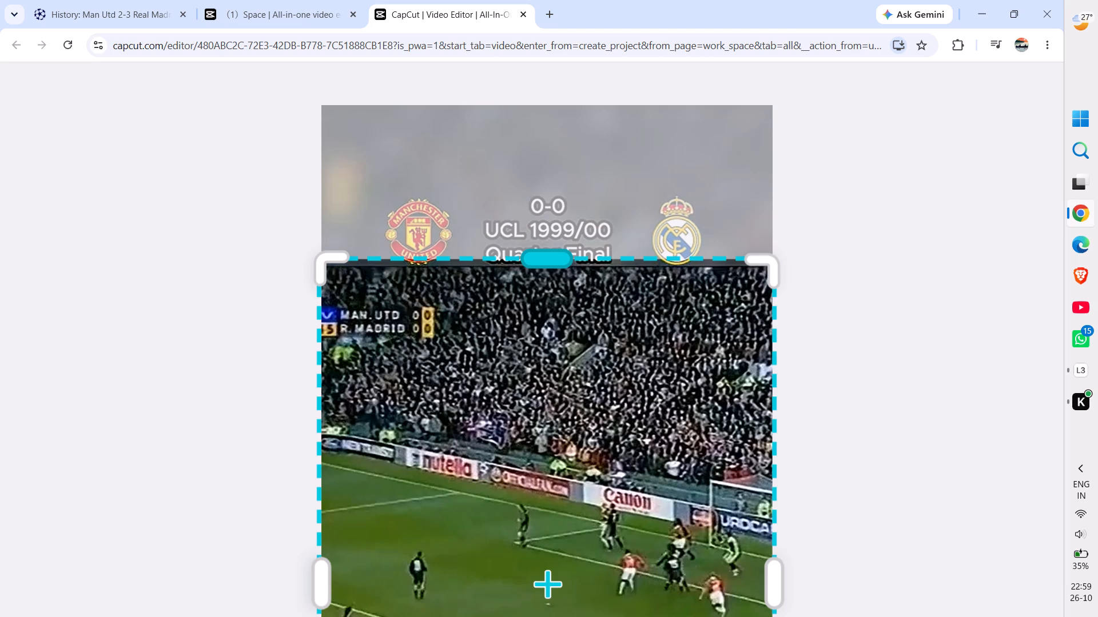
{"action": "left_click_drag", "start_coordinate": [550, 255], "coordinate": [550, 265]}
Crop the clip's lower edge to just above the RR watermark, removing the blurred strip below, and apply the crop.
{"action": "scroll", "coordinate": [872, 300], "scroll_direction": "down", "scroll_amount": 6}
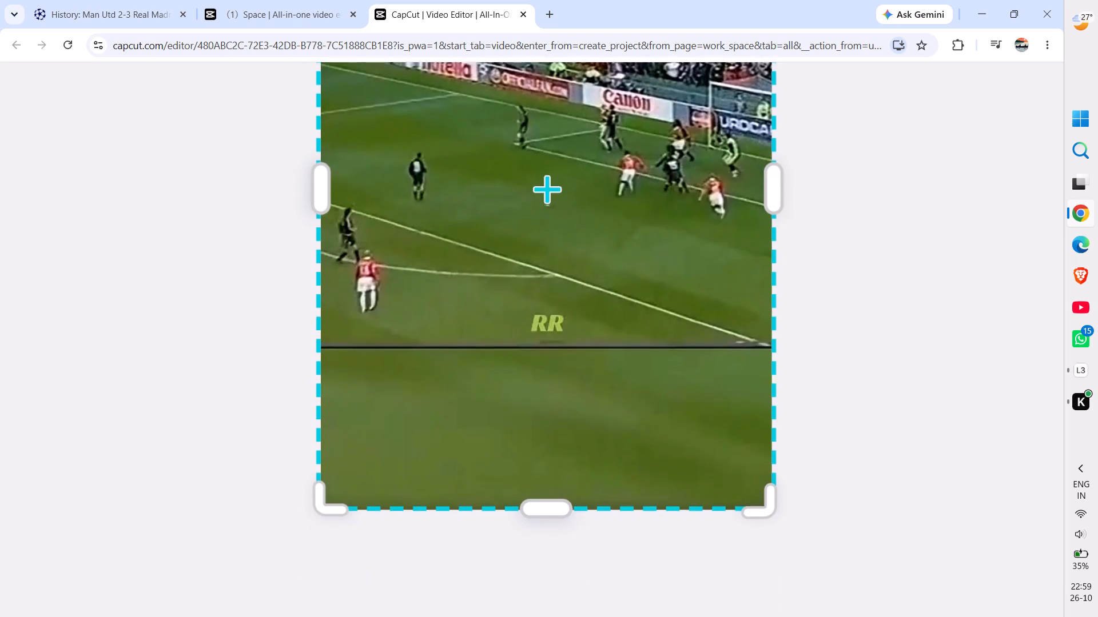
{"action": "left_click_drag", "start_coordinate": [539, 502], "coordinate": [548, 370]}
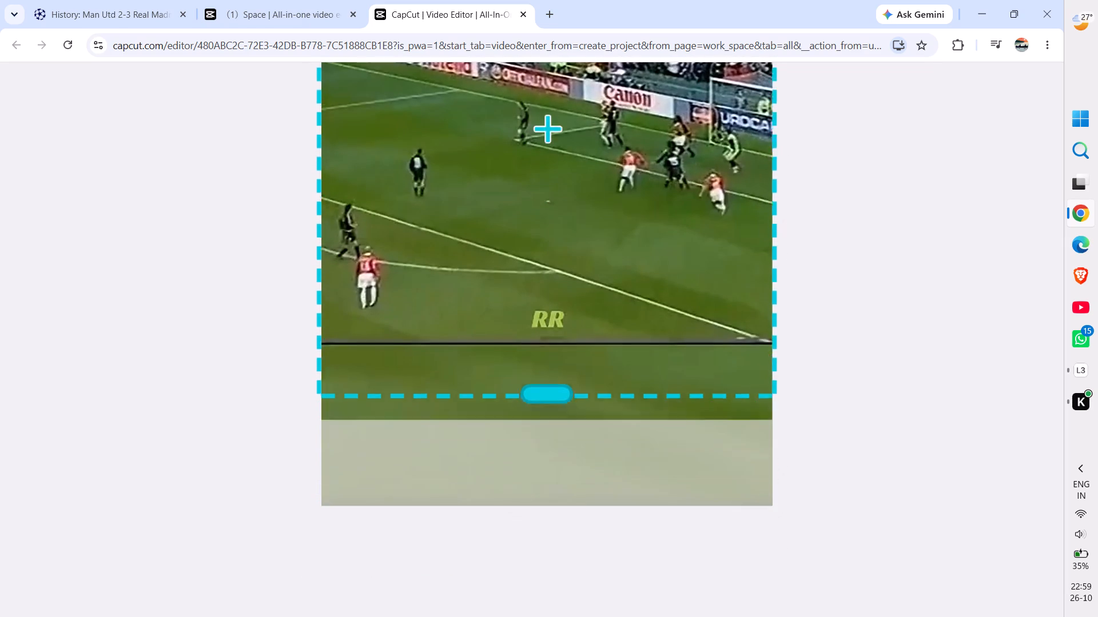
{"action": "left_click_drag", "start_coordinate": [548, 370], "coordinate": [578, 308]}
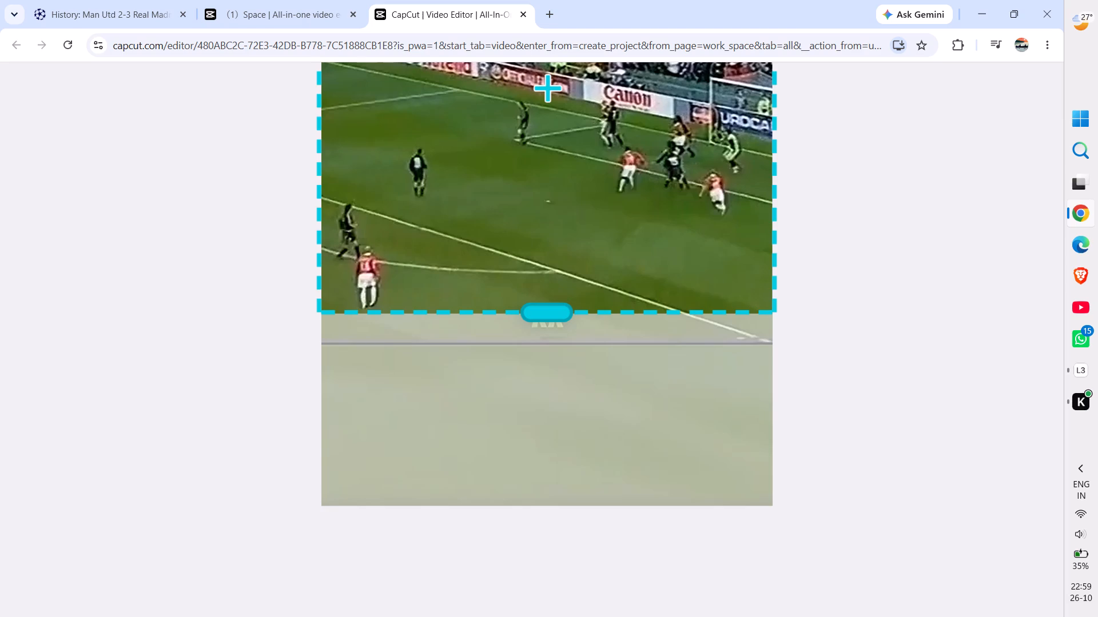
{"action": "left_click_drag", "start_coordinate": [578, 308], "coordinate": [578, 308]}
{"action": "left_click", "coordinate": [894, 313]}
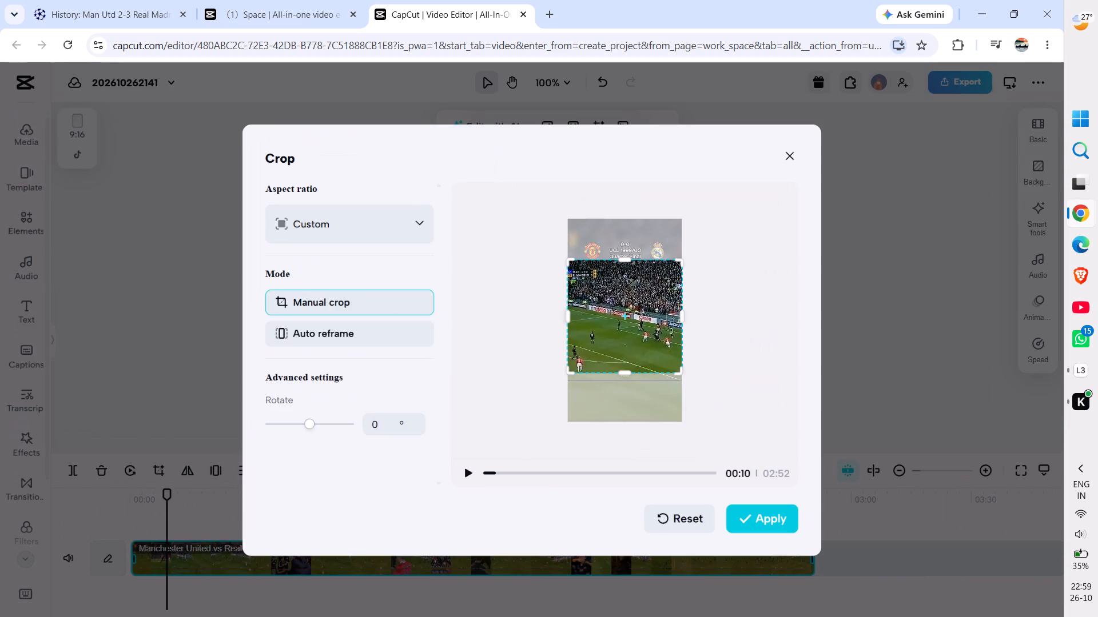
{"action": "left_click", "coordinate": [761, 522]}
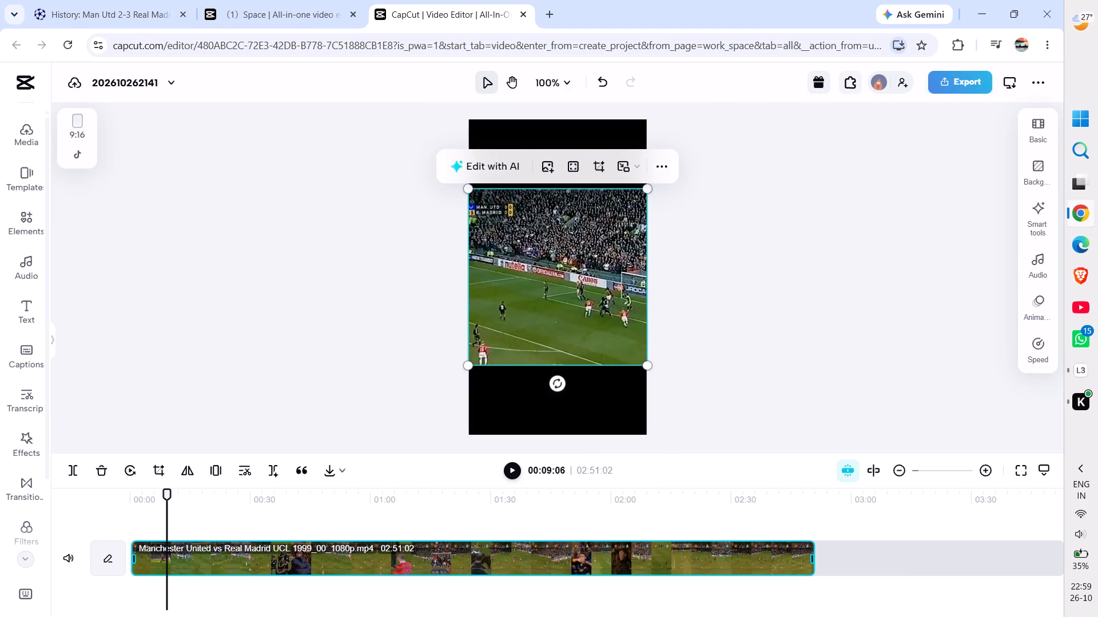
Move the cropped clip slightly down in the 9:16 frame, keeping it horizontally centred, and deselect it.
{"action": "left_click_drag", "start_coordinate": [593, 291], "coordinate": [593, 314]}
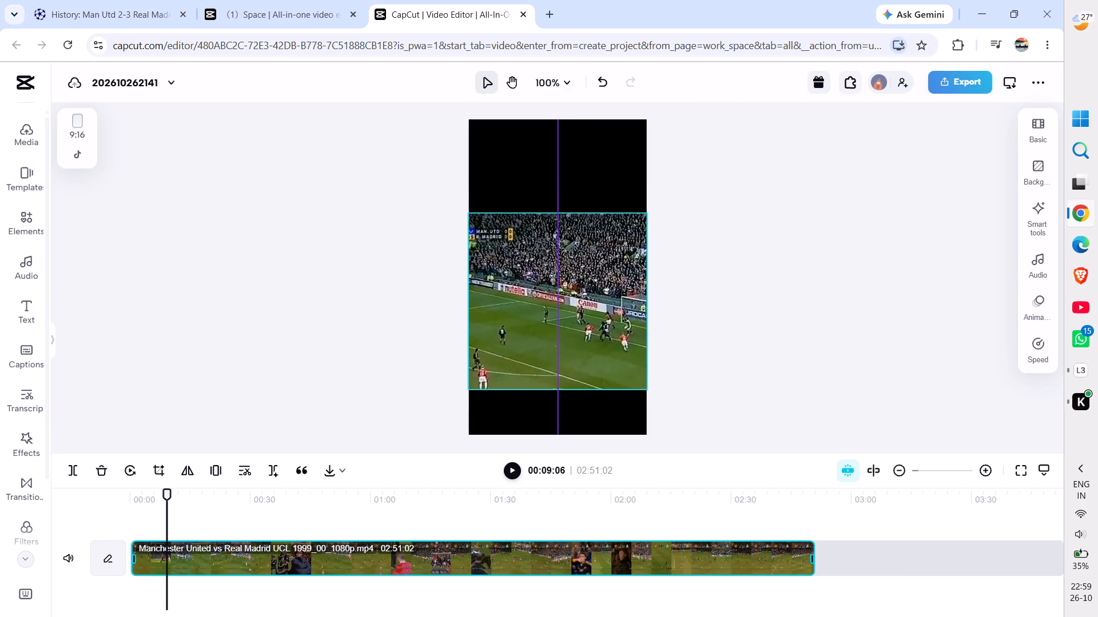
{"action": "left_click_drag", "start_coordinate": [593, 314], "coordinate": [594, 312]}
{"action": "left_click", "coordinate": [773, 277]}
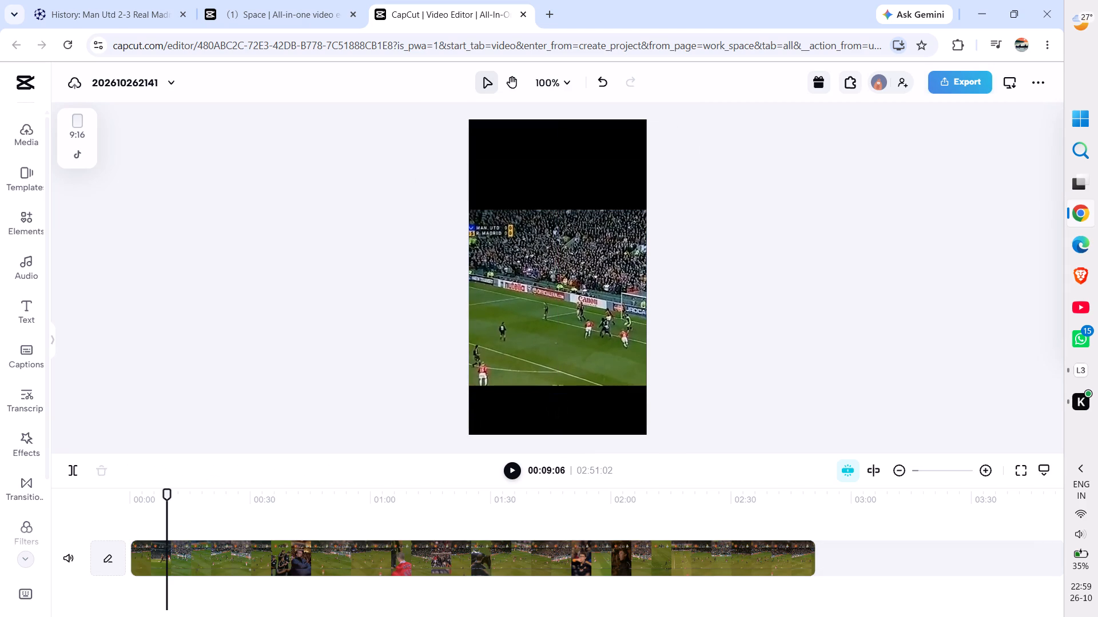
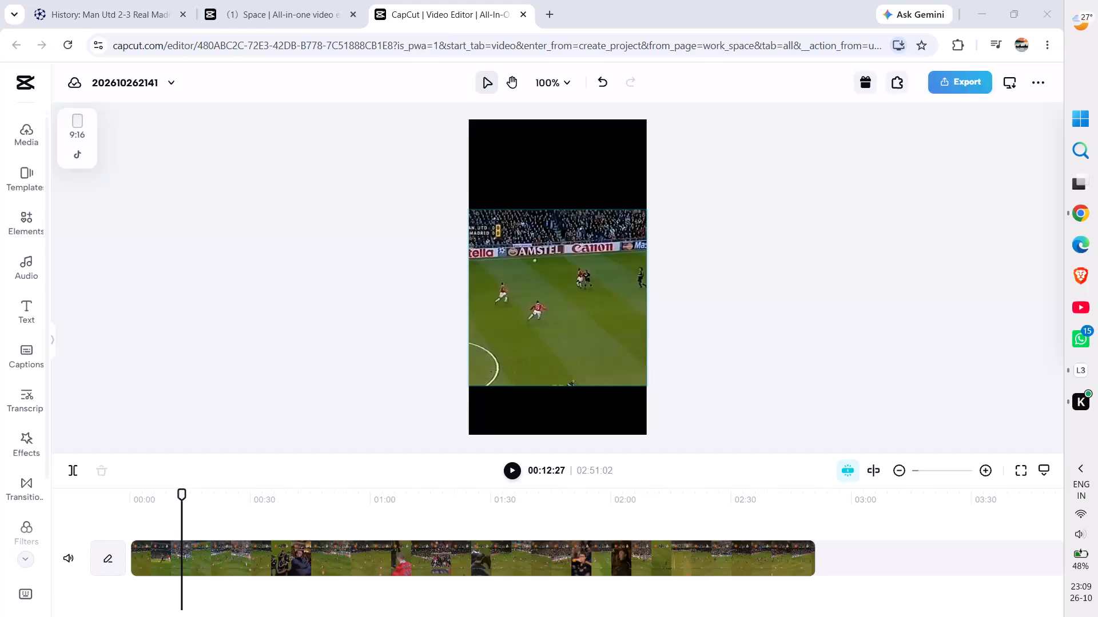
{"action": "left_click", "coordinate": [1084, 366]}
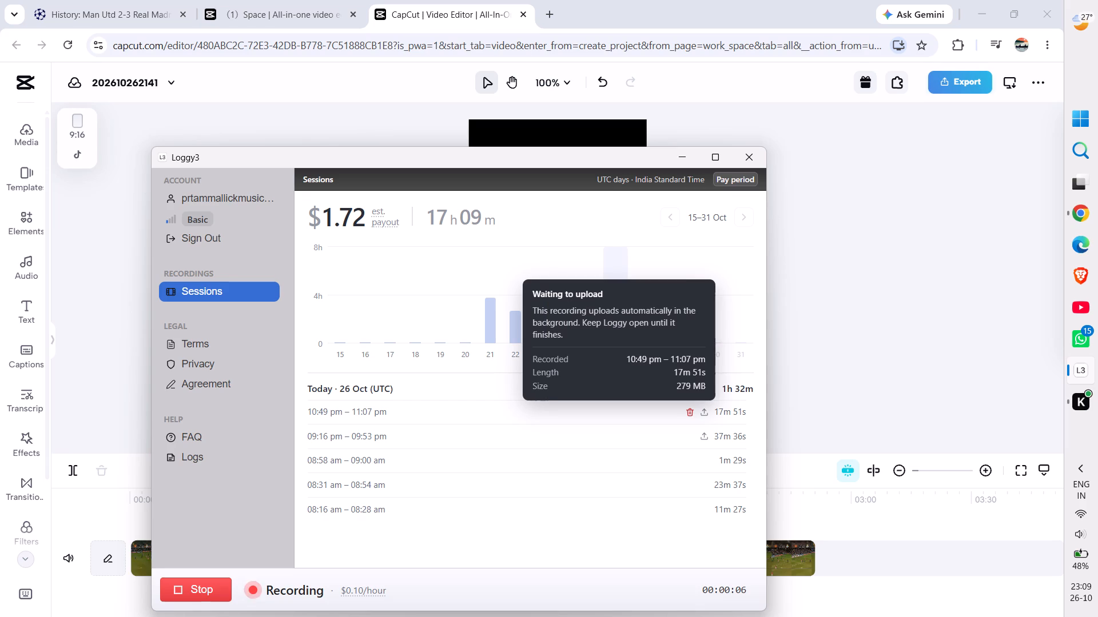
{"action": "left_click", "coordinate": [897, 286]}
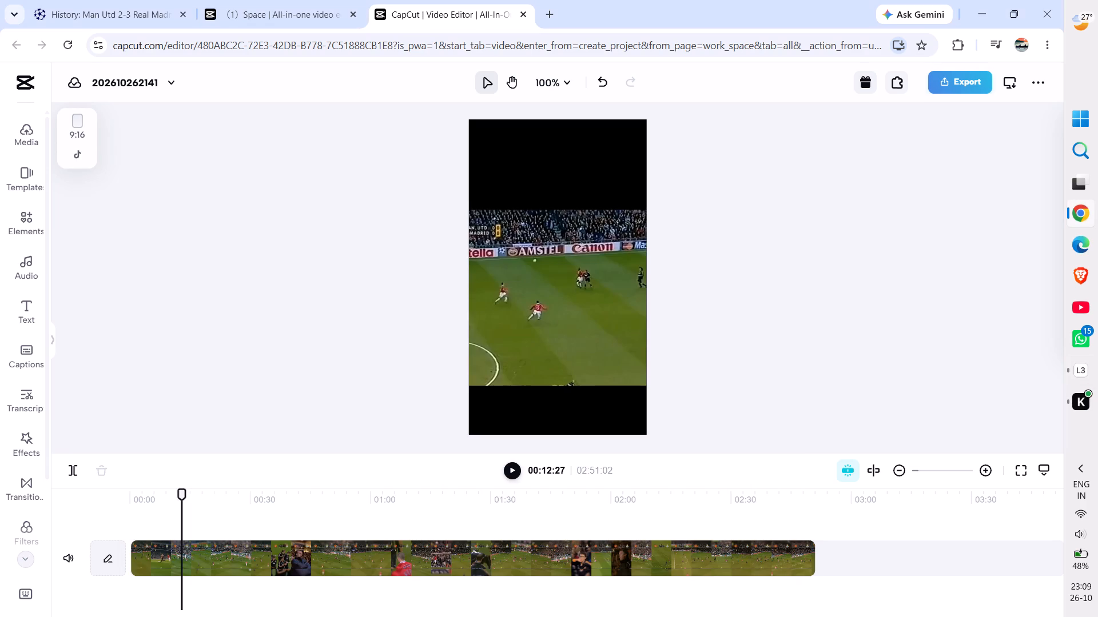
Preview the repositioned match clip for a few seconds, from about 12 to 16 seconds.
{"action": "key", "text": "space"}
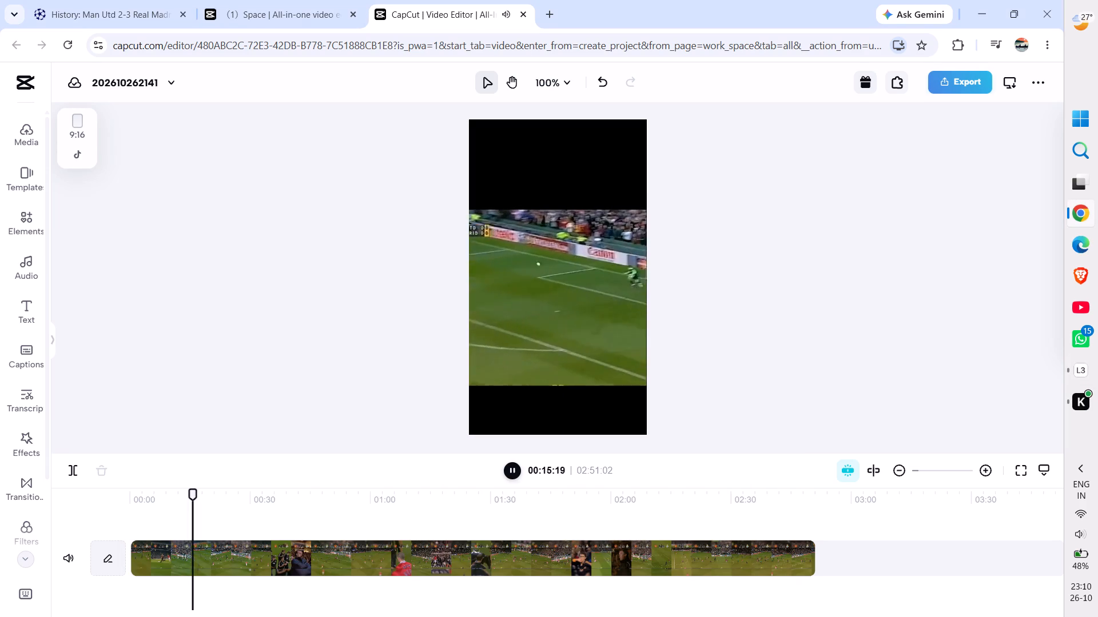
{"action": "key", "text": "space"}
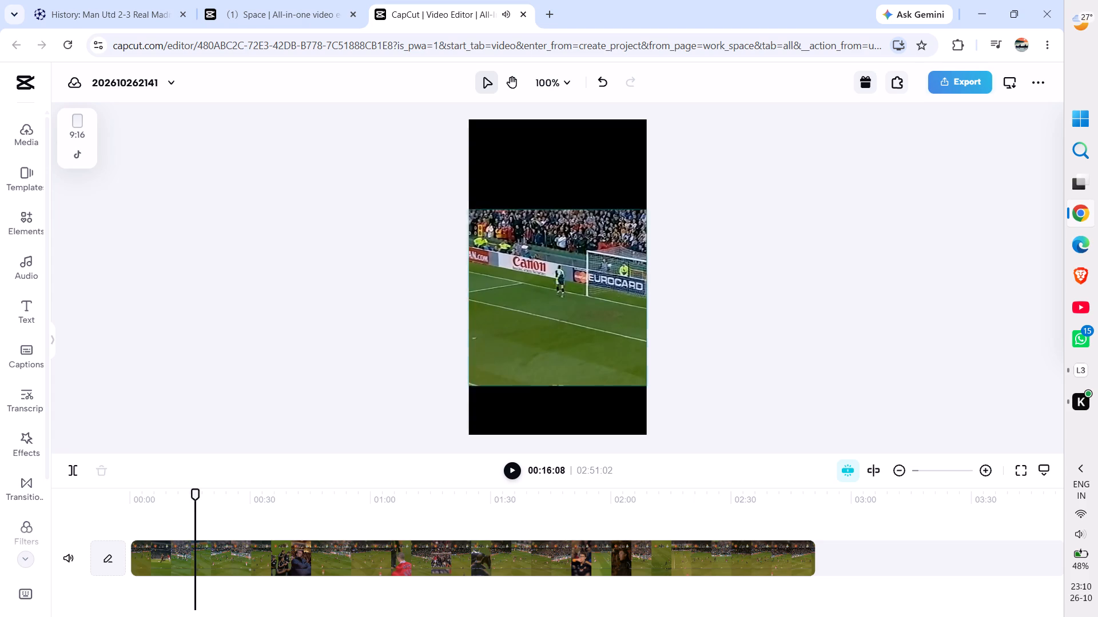
With the playhead at the clip's start, try the Cool tone, Lighten, Darken and Fade curve presets and apply Contrast to the match clip.
{"action": "left_click", "coordinate": [602, 302]}
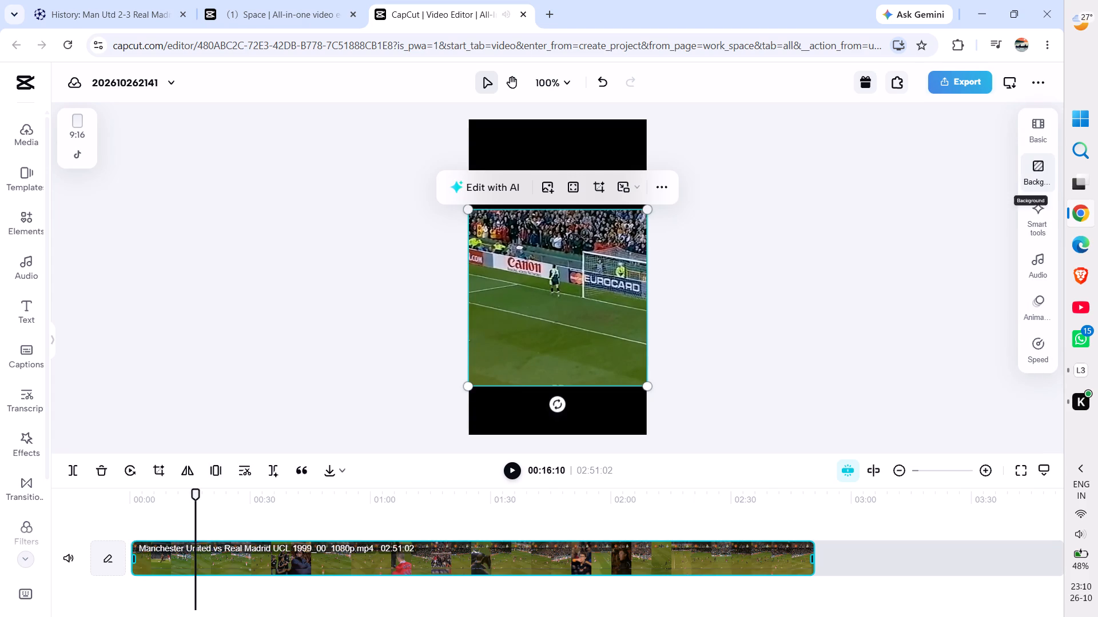
{"action": "left_click", "coordinate": [1037, 127]}
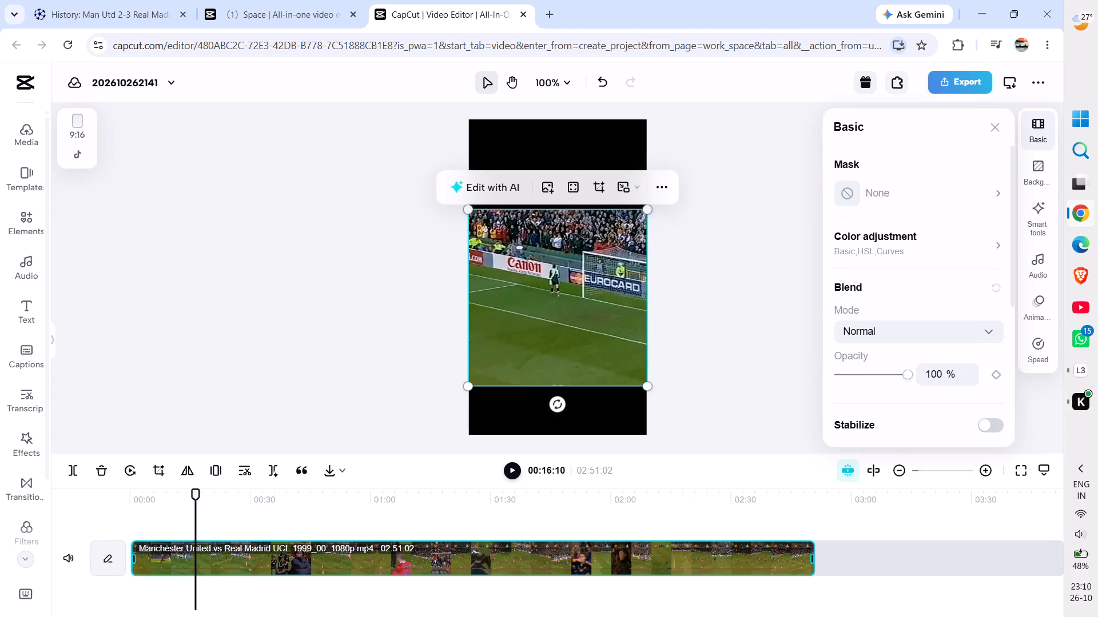
{"action": "left_click", "coordinate": [893, 244]}
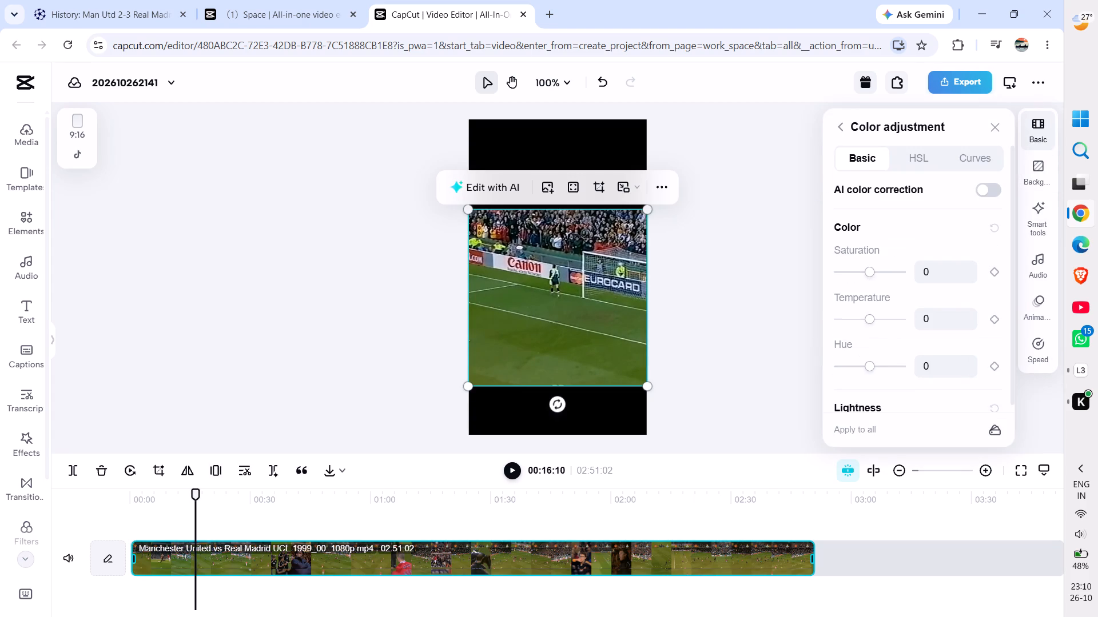
{"action": "left_click", "coordinate": [968, 161]}
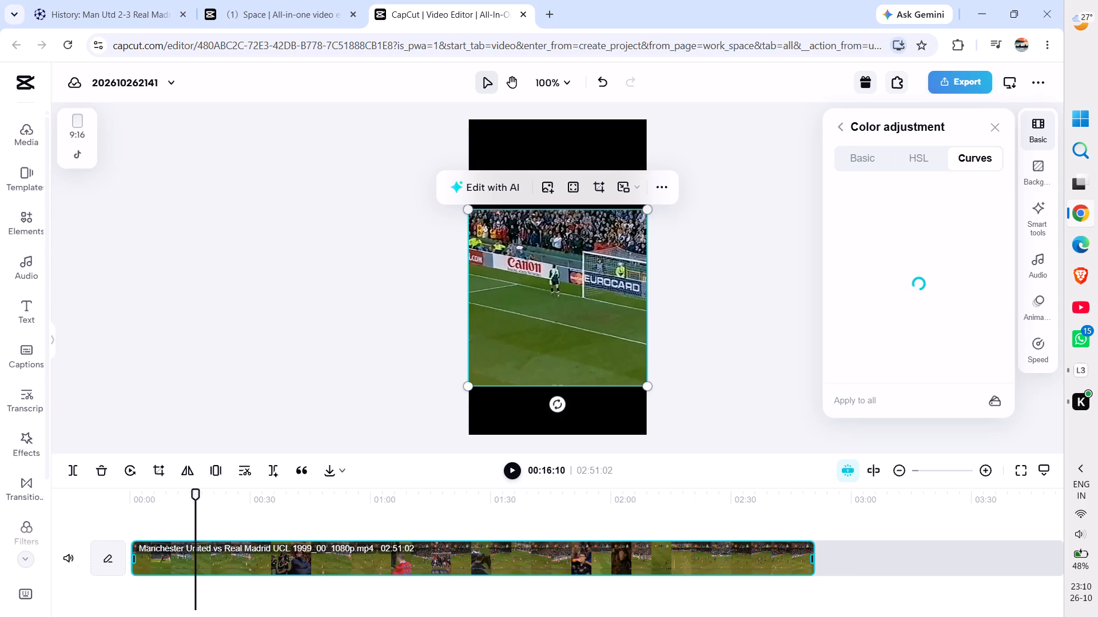
{"action": "left_click_drag", "start_coordinate": [197, 497], "coordinate": [98, 512]}
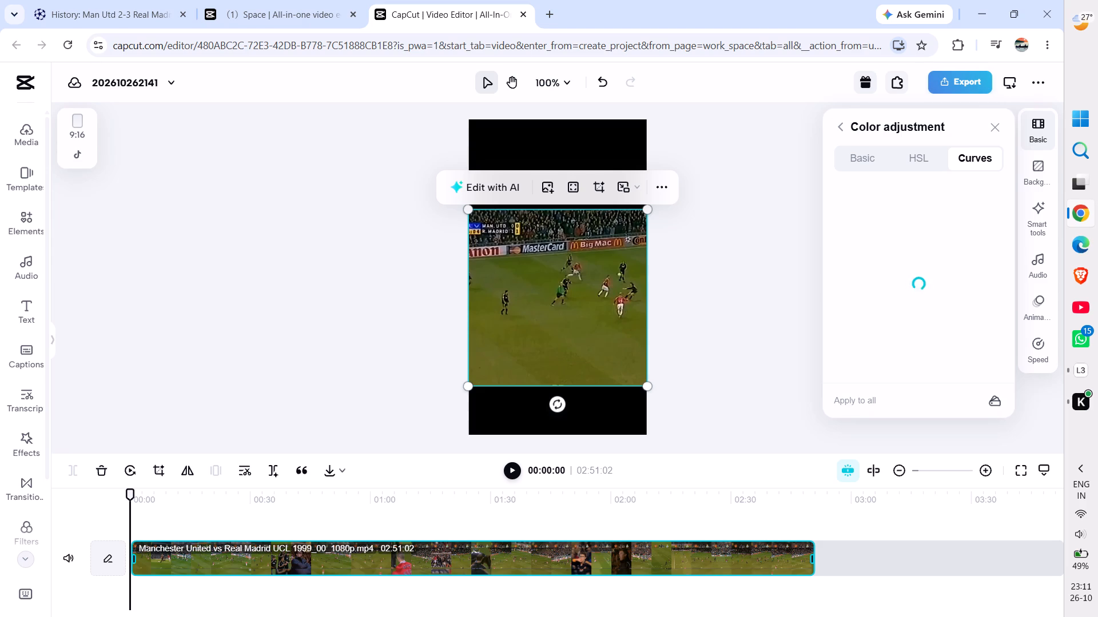
{"action": "left_click", "coordinate": [791, 173]}
{"action": "left_click", "coordinate": [564, 314]}
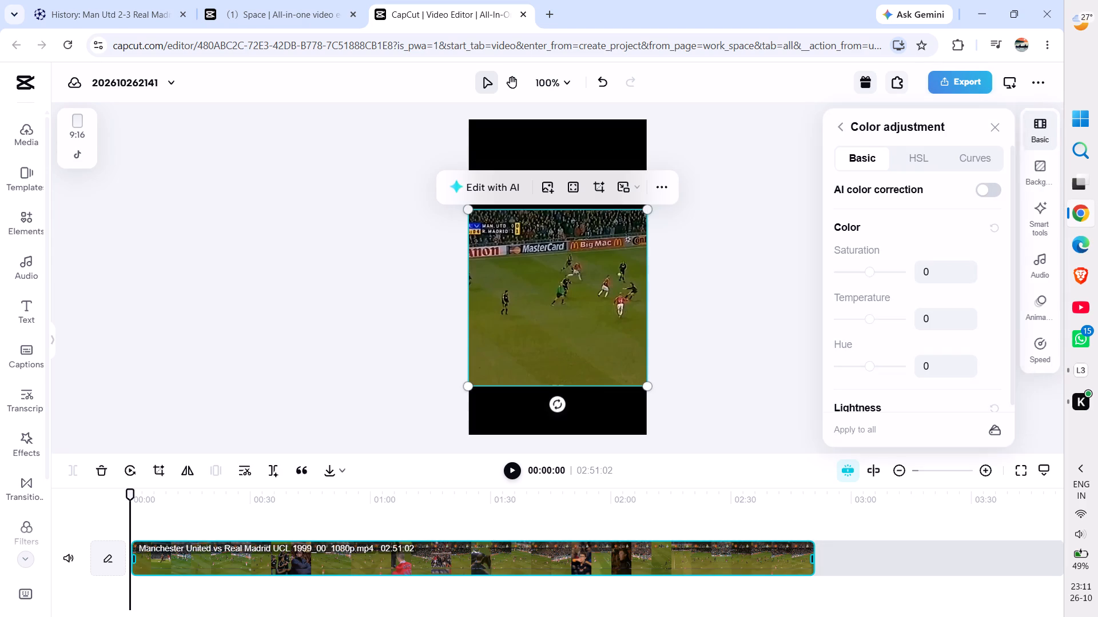
{"action": "left_click", "coordinate": [962, 159]}
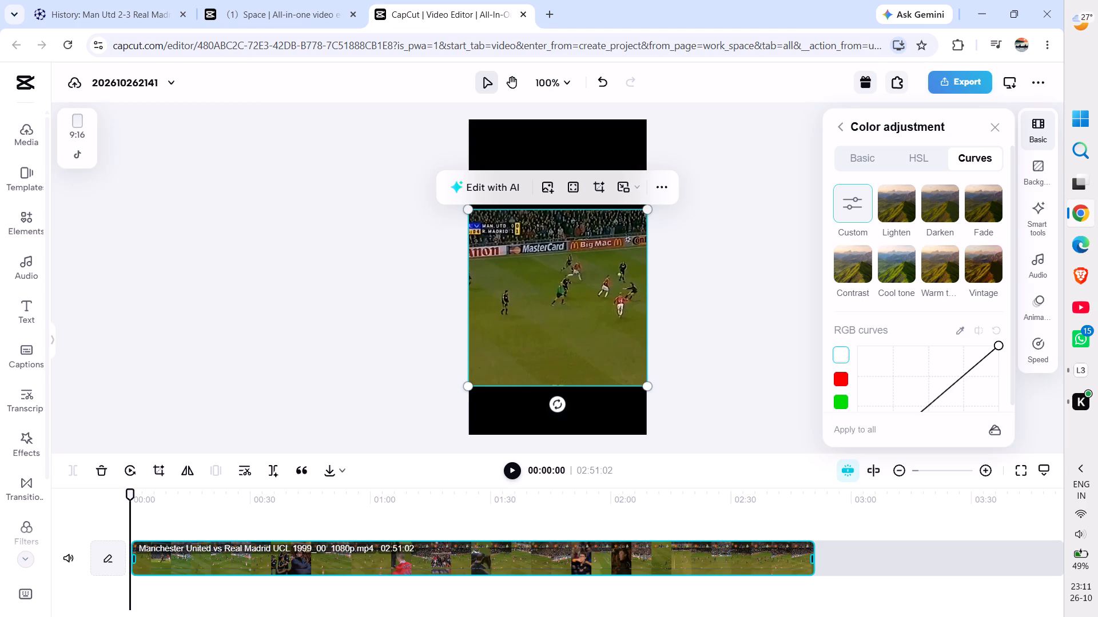
{"action": "left_click", "coordinate": [849, 263]}
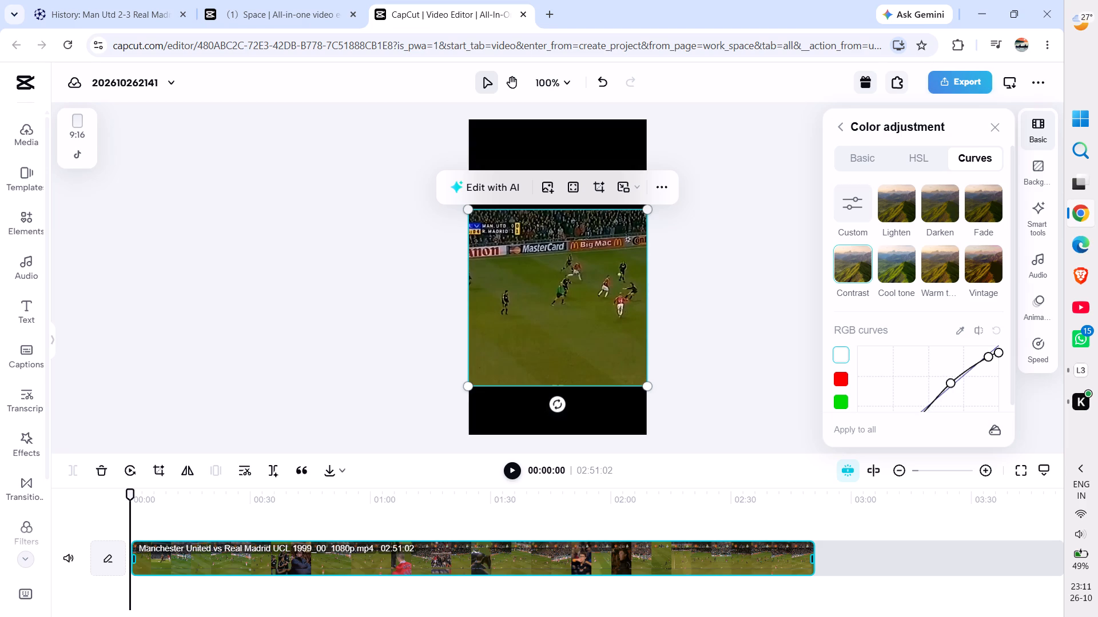
{"action": "left_click", "coordinate": [894, 265]}
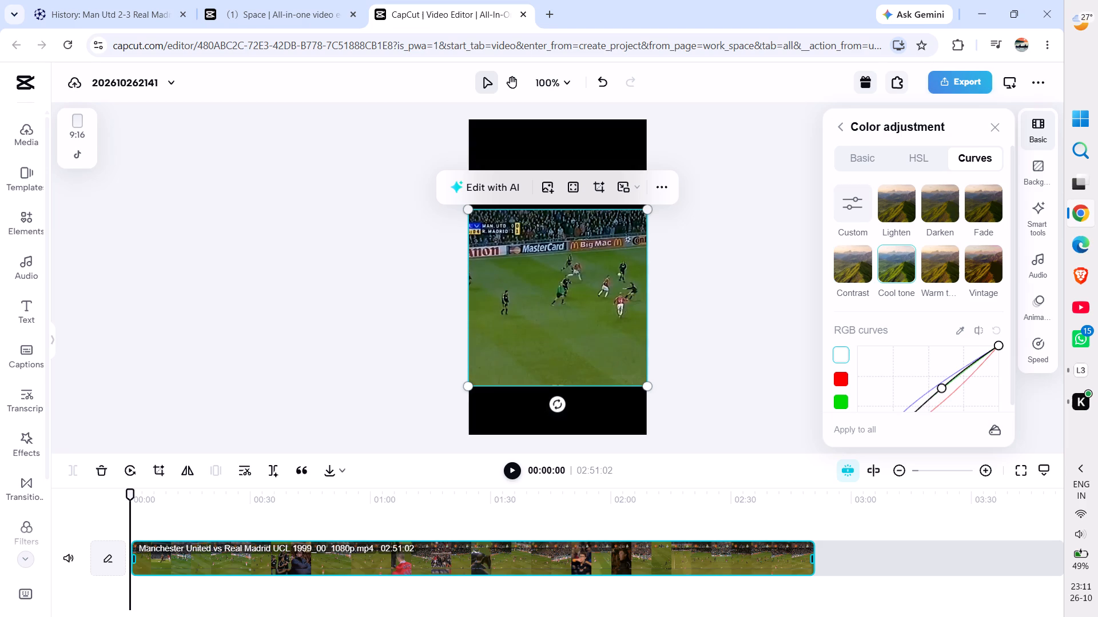
{"action": "left_click", "coordinate": [904, 201]}
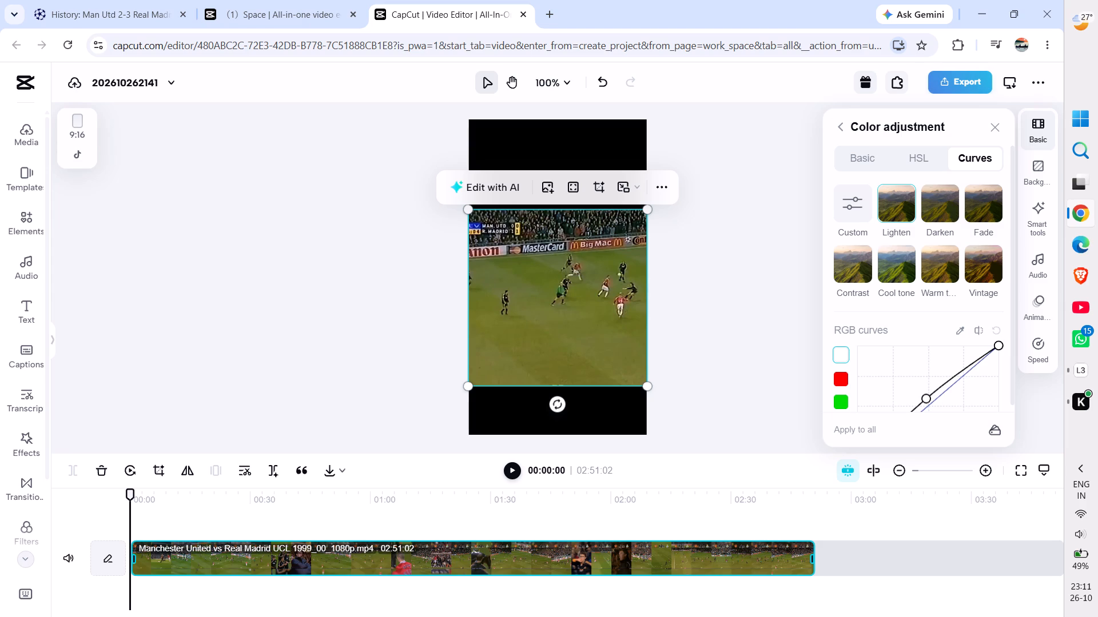
{"action": "left_click", "coordinate": [950, 202]}
{"action": "left_click", "coordinate": [996, 198]}
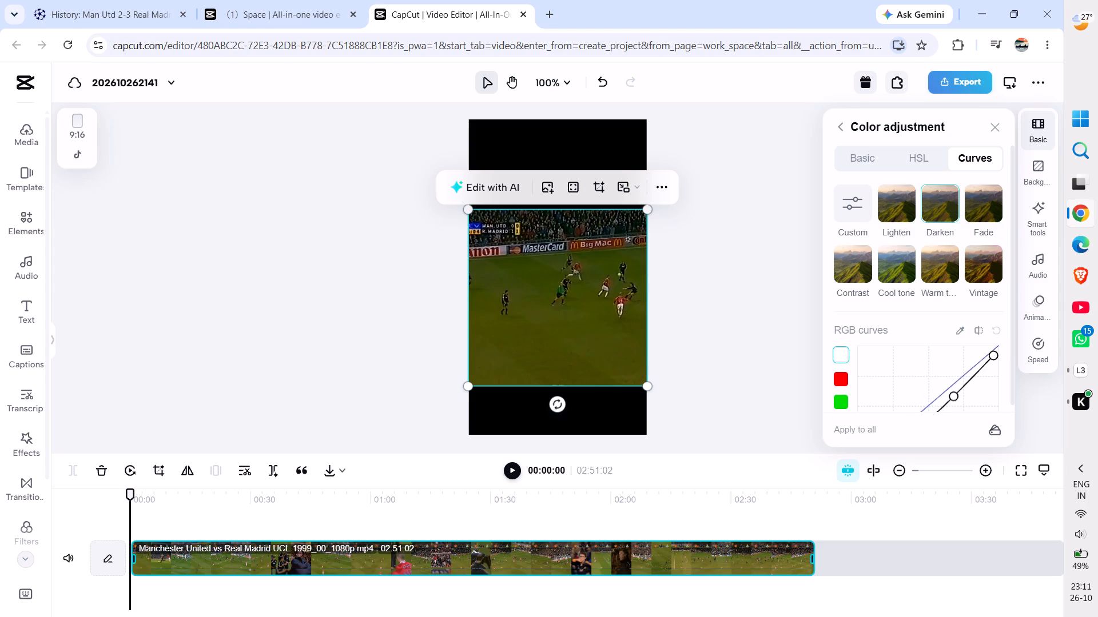
{"action": "left_click", "coordinate": [836, 266]}
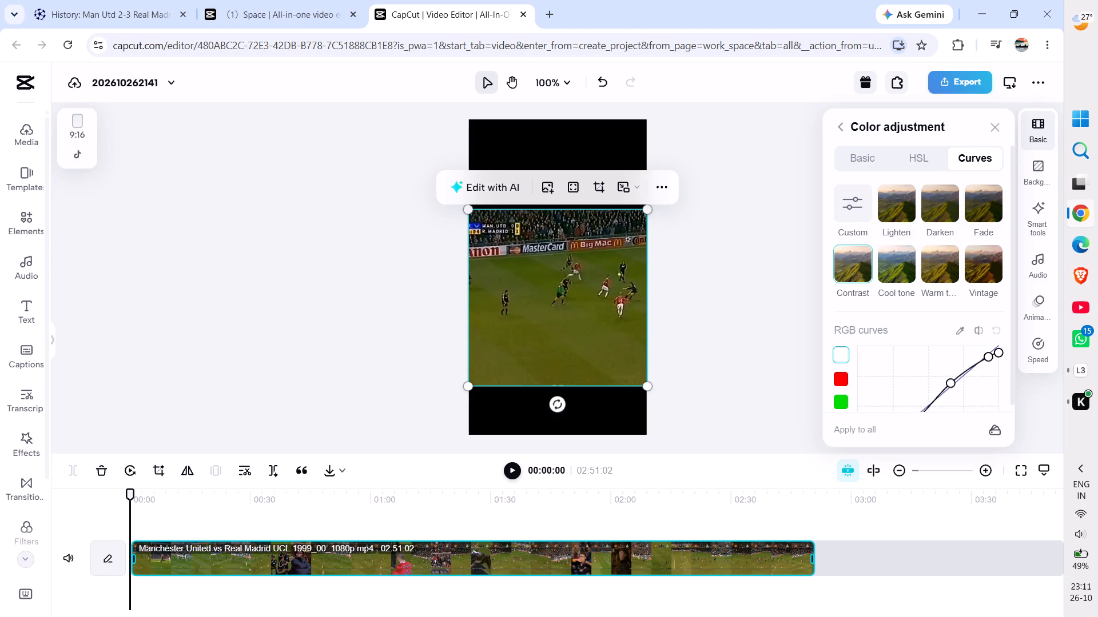
Set the match clip's saturation to 15 and its temperature to -19 in the basic color adjustment.
{"action": "left_click", "coordinate": [868, 162]}
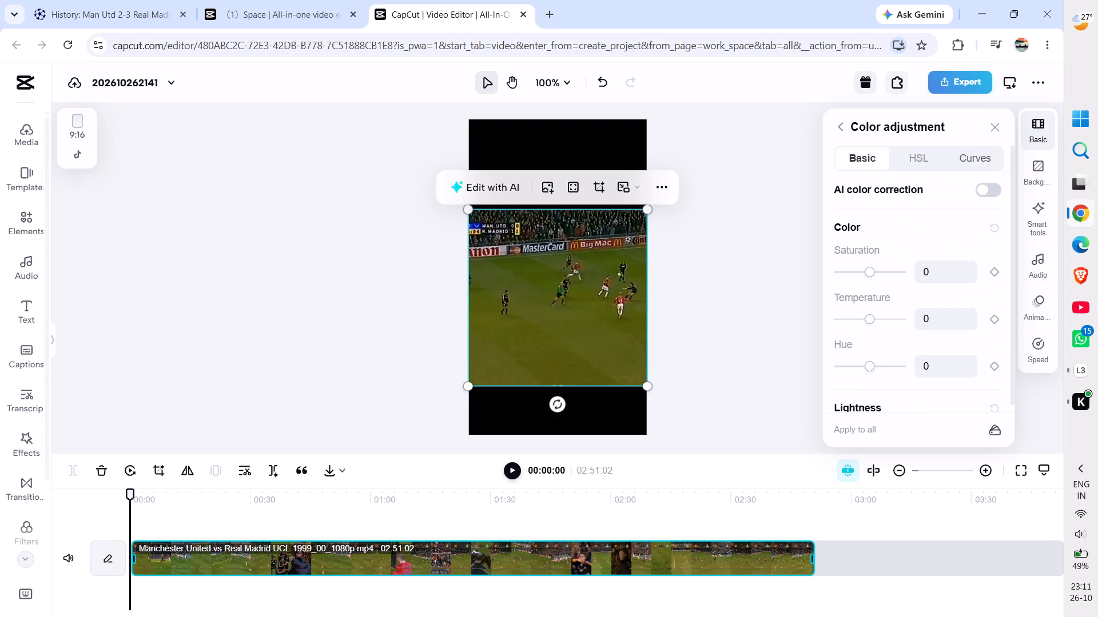
{"action": "left_click_drag", "start_coordinate": [869, 271], "coordinate": [876, 271]}
{"action": "left_click_drag", "start_coordinate": [876, 271], "coordinate": [882, 271]}
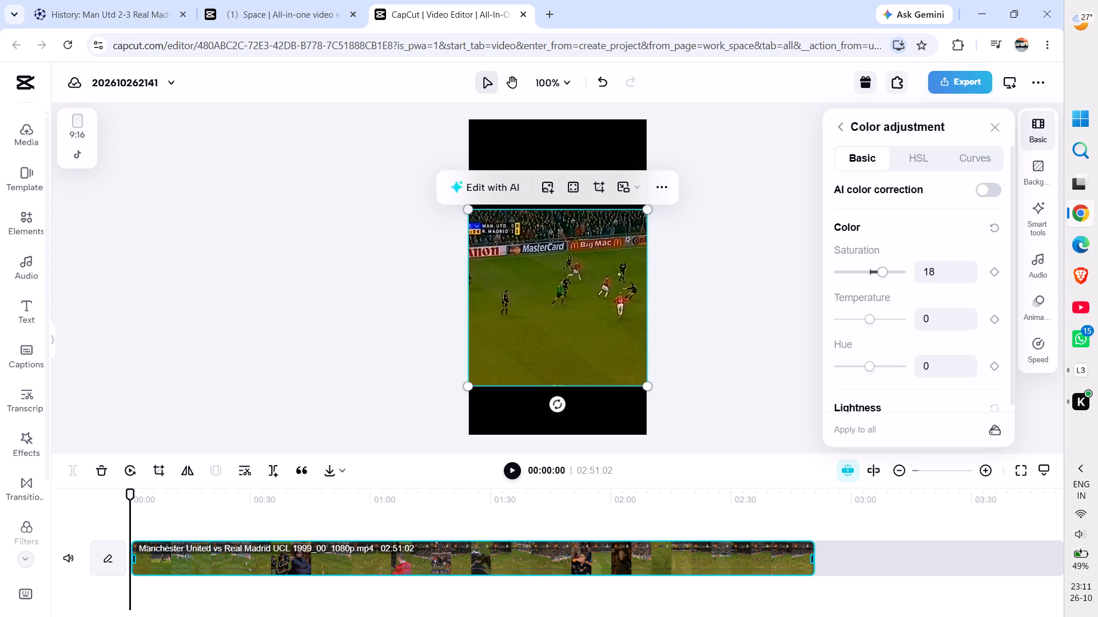
{"action": "left_click_drag", "start_coordinate": [882, 271], "coordinate": [881, 271]}
{"action": "left_click_drag", "start_coordinate": [870, 320], "coordinate": [858, 323]}
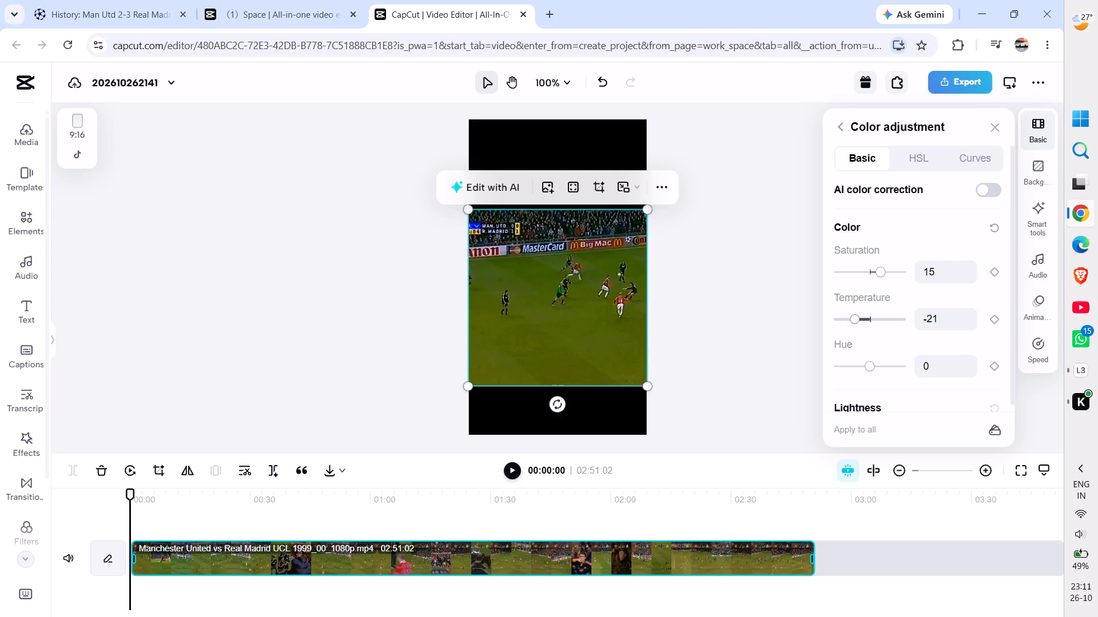
{"action": "left_click_drag", "start_coordinate": [858, 323], "coordinate": [861, 325]}
{"action": "left_click", "coordinate": [861, 325]}
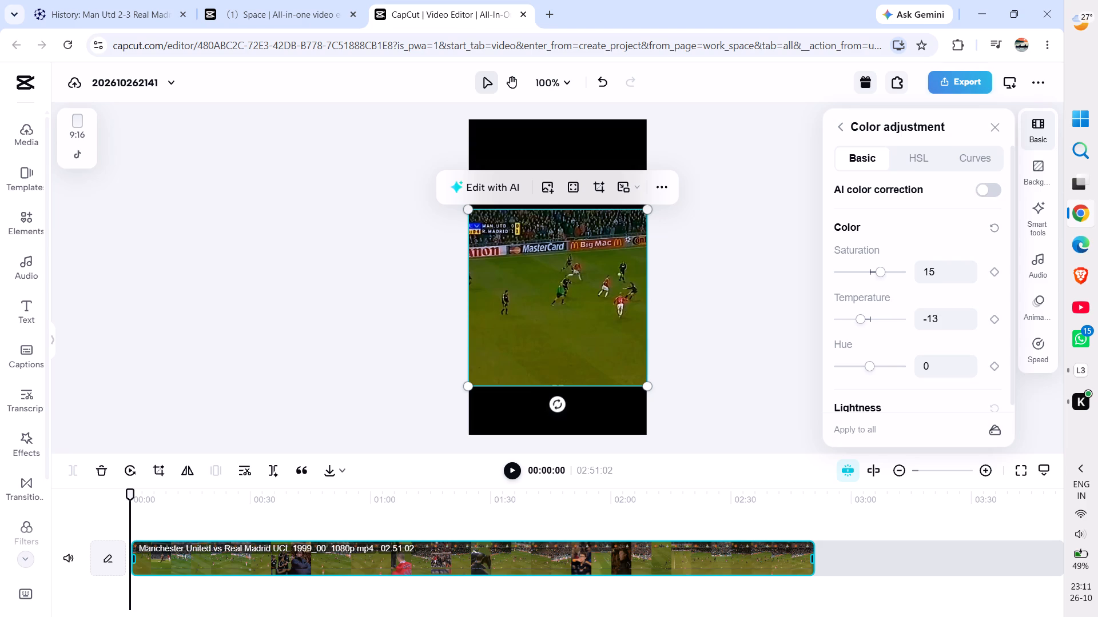
{"action": "left_click", "coordinate": [861, 321]}
Set the match clip's brightness to 18 in the lightness adjustments.
{"action": "scroll", "coordinate": [875, 326], "scroll_direction": "down", "scroll_amount": 3}
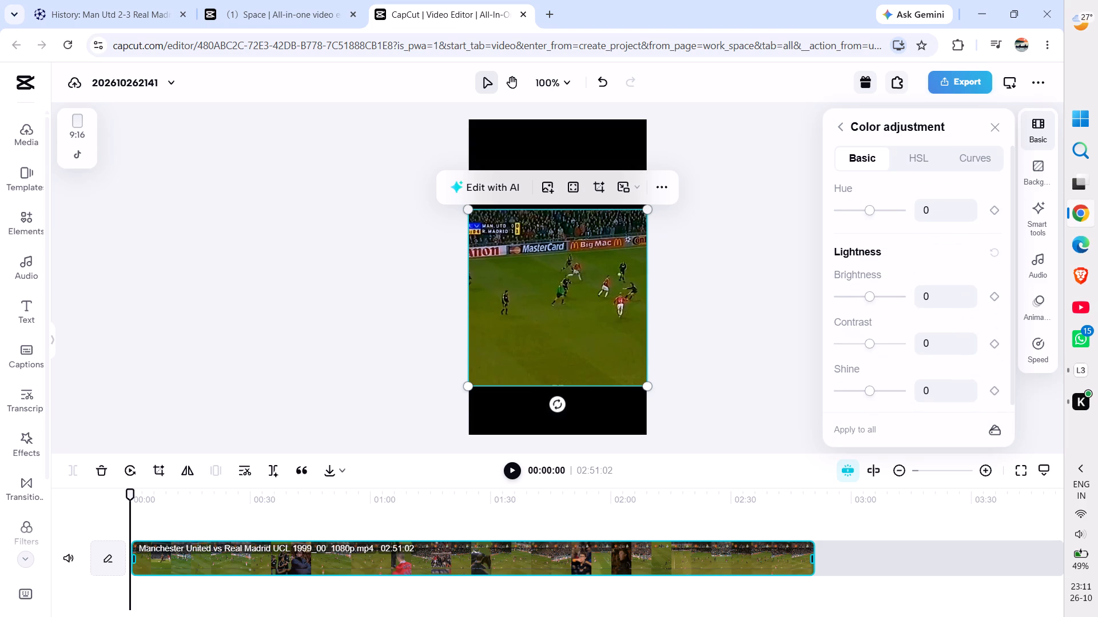
{"action": "left_click_drag", "start_coordinate": [870, 295], "coordinate": [879, 297]}
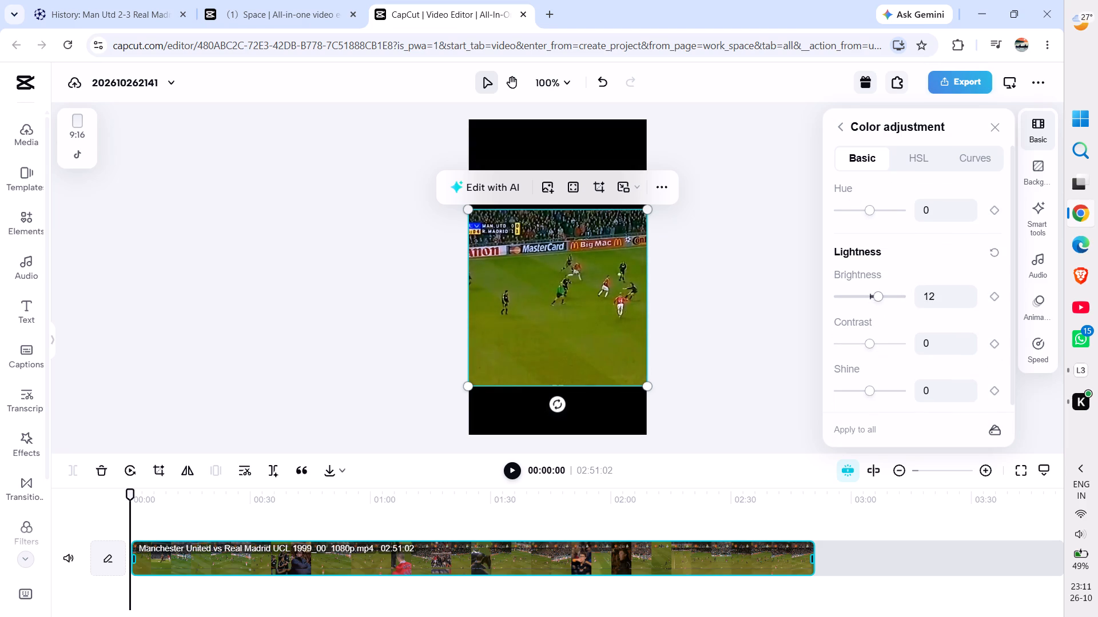
{"action": "left_click_drag", "start_coordinate": [879, 297], "coordinate": [883, 297]}
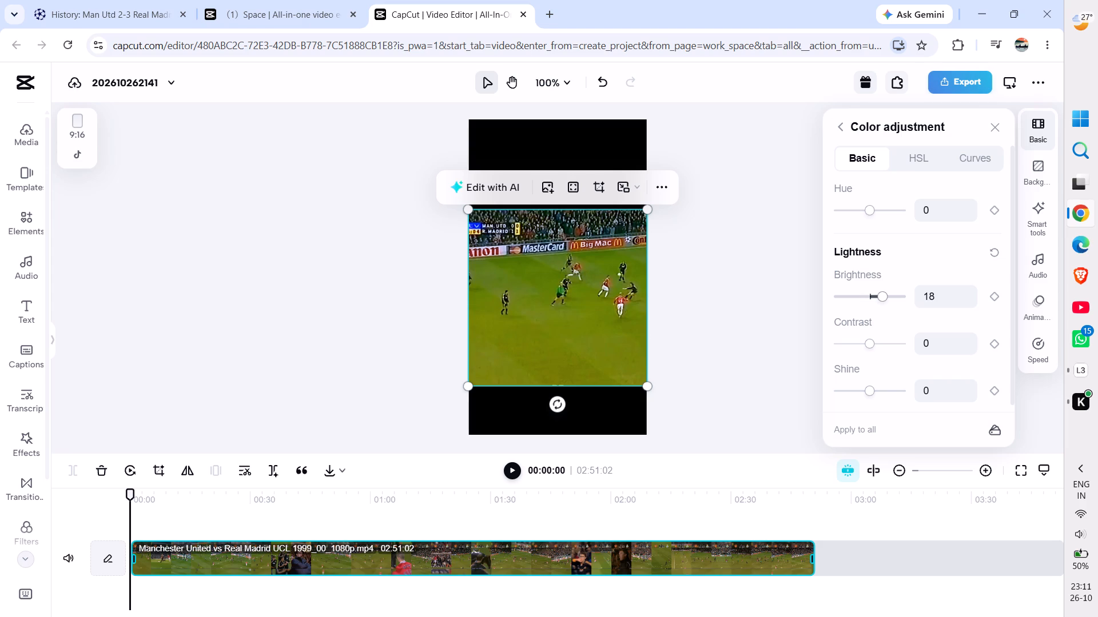
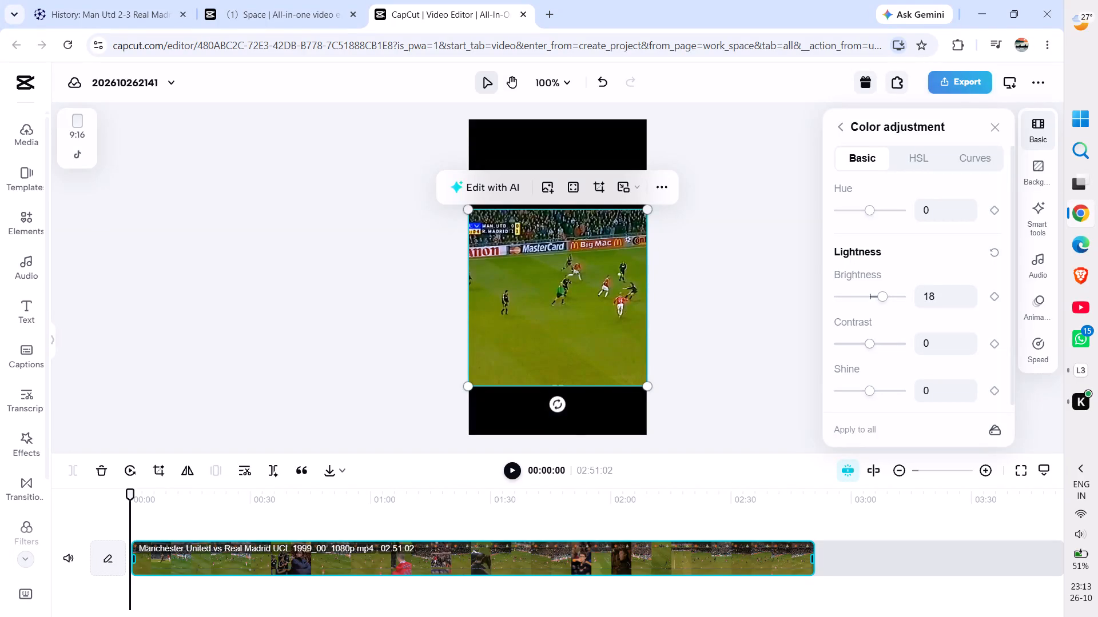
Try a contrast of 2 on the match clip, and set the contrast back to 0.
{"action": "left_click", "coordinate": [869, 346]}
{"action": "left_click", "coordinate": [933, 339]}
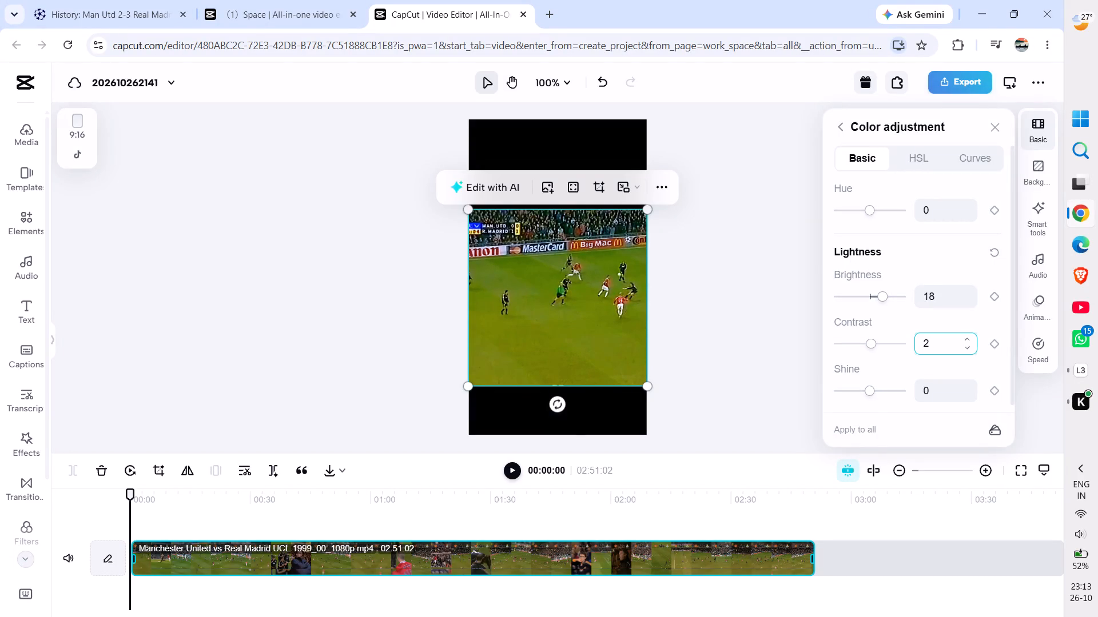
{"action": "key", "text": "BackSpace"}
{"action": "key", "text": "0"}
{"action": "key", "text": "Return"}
Try the match clip's sharpness at 100 and 20, and settle on a sharpness of 12 in the effects adjustments.
{"action": "scroll", "coordinate": [878, 385], "scroll_direction": "down", "scroll_amount": 4}
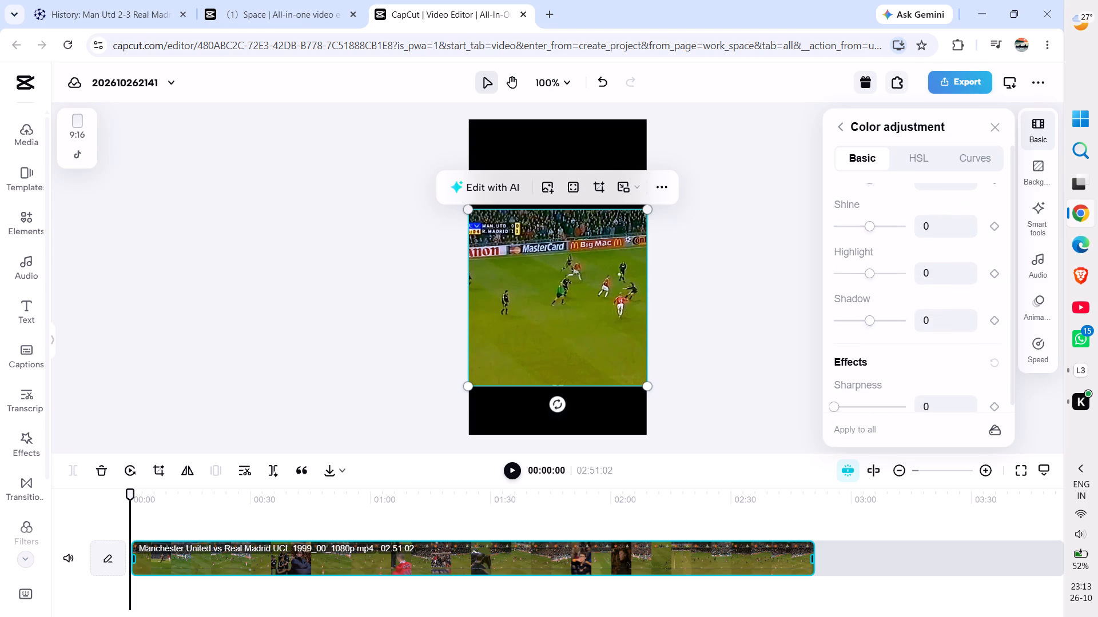
{"action": "scroll", "coordinate": [878, 385], "scroll_direction": "down", "scroll_amount": 1}
{"action": "left_click_drag", "start_coordinate": [836, 324], "coordinate": [981, 314]}
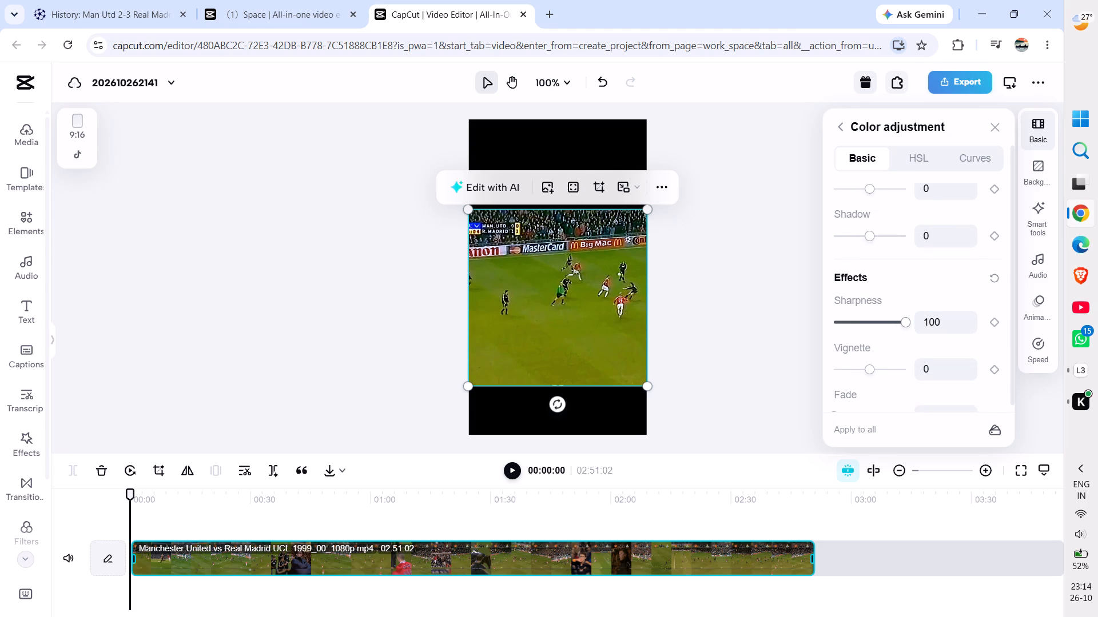
{"action": "left_click_drag", "start_coordinate": [981, 314], "coordinate": [846, 330]}
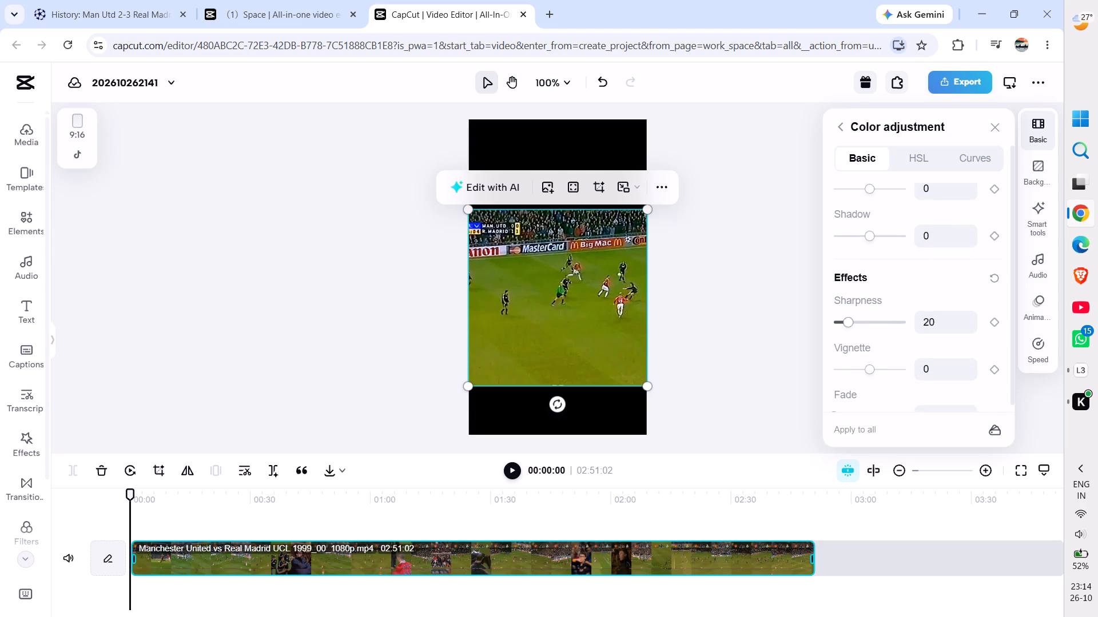
{"action": "left_click_drag", "start_coordinate": [846, 330], "coordinate": [843, 330]}
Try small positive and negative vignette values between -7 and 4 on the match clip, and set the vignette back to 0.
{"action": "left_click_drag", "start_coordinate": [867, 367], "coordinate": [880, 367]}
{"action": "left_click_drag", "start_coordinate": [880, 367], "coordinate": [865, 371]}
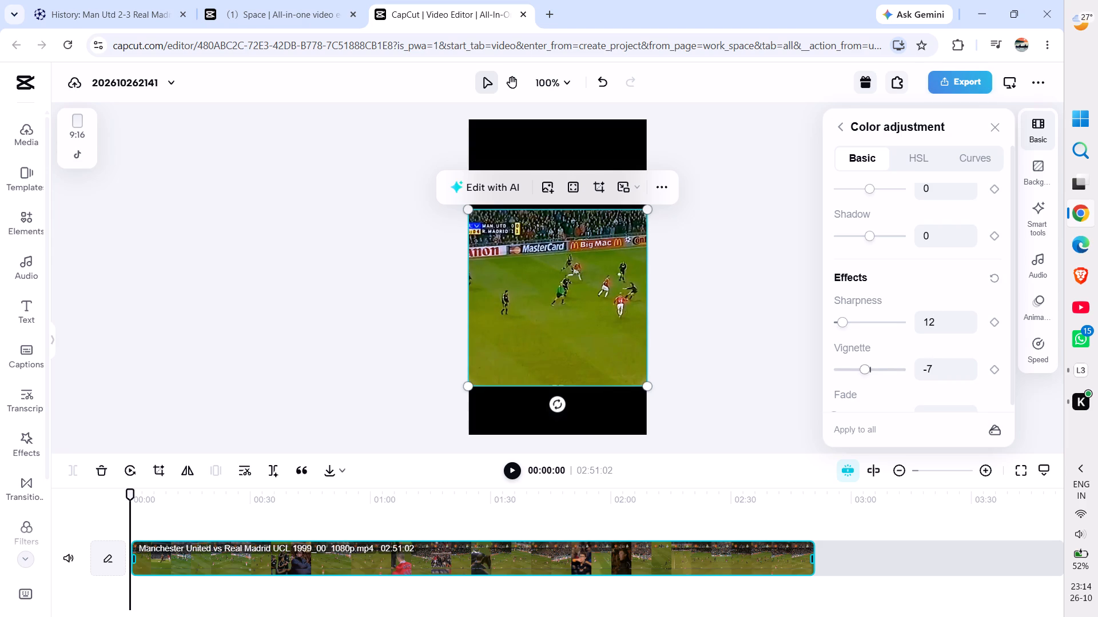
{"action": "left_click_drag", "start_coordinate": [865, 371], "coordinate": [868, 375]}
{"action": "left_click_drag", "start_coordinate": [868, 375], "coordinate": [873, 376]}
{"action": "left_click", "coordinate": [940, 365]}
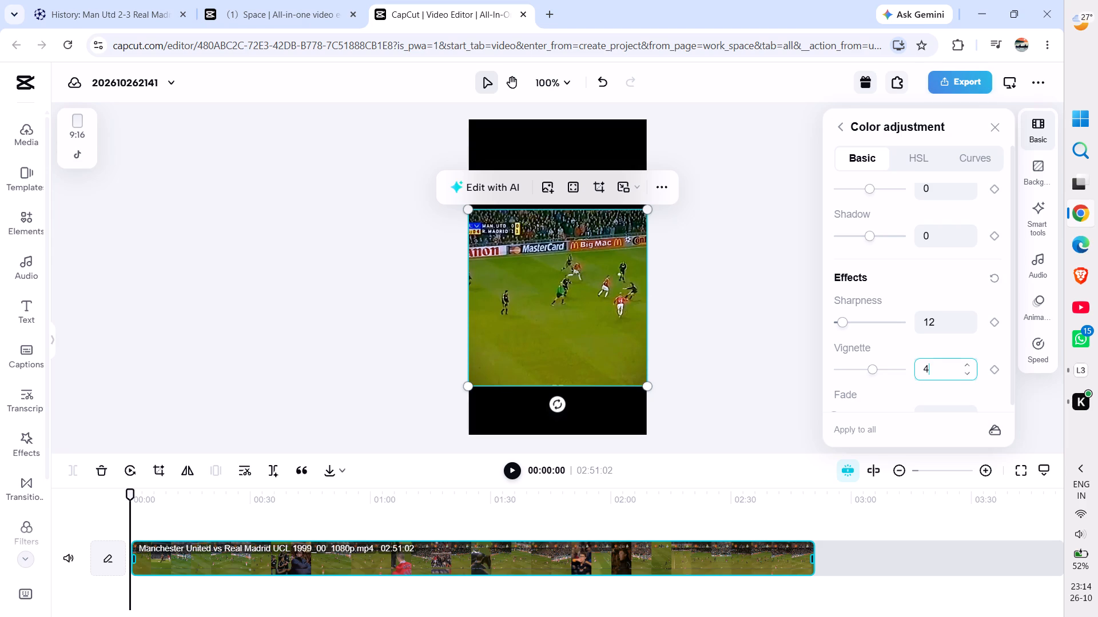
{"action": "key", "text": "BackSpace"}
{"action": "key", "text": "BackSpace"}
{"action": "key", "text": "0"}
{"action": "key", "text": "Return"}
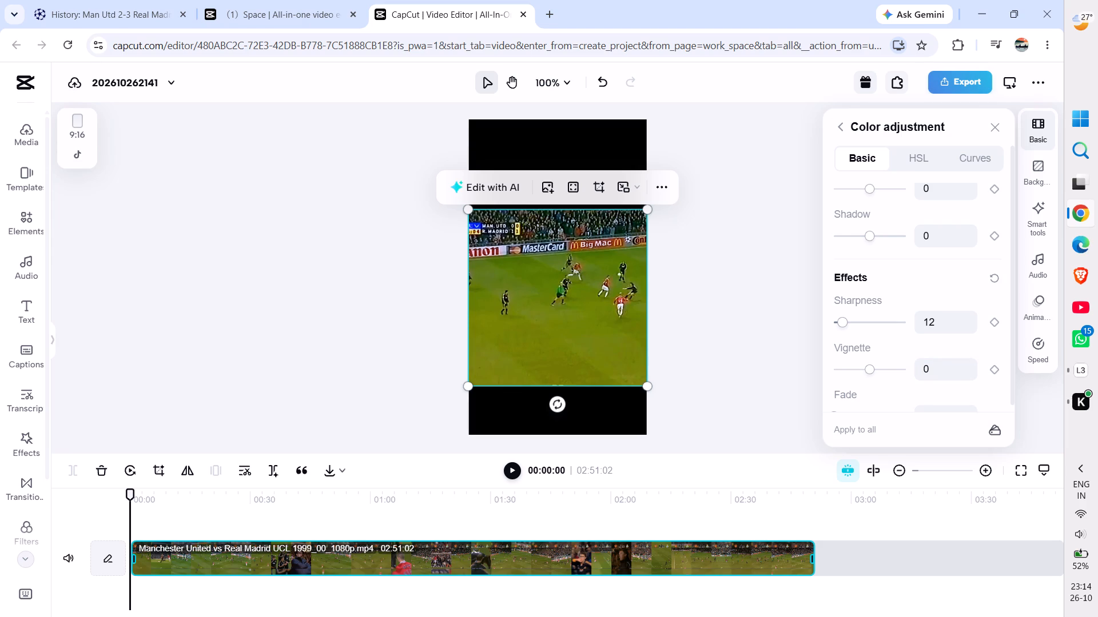
Fill the black canvas areas around the match clip with a blurred background, using the third blur strength.
{"action": "scroll", "coordinate": [911, 378], "scroll_direction": "down", "scroll_amount": 3}
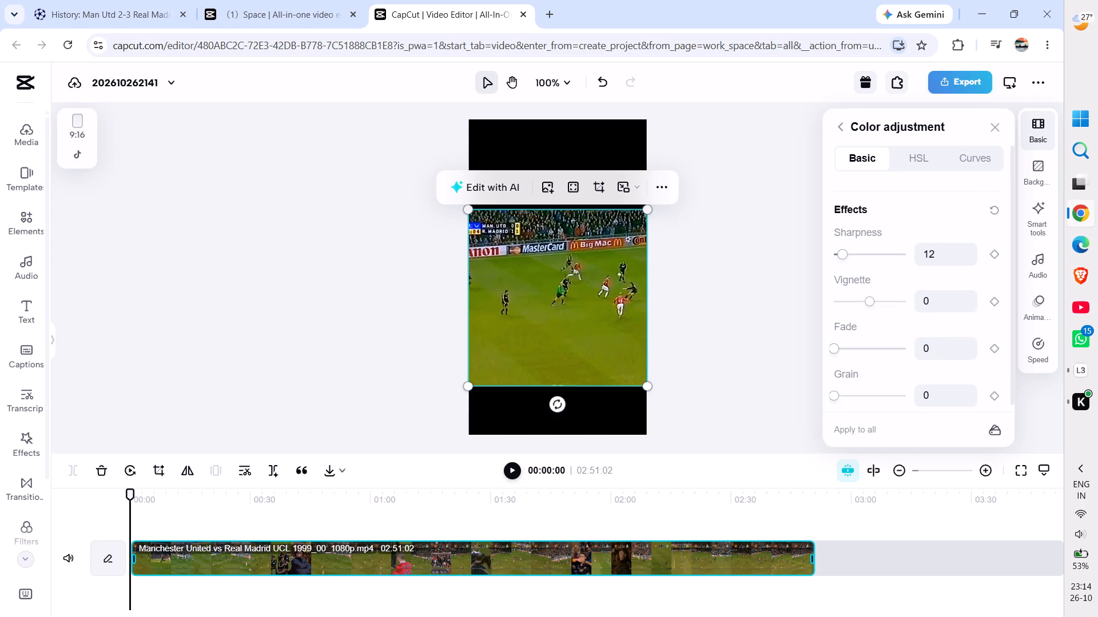
{"action": "left_click", "coordinate": [759, 283]}
{"action": "left_click", "coordinate": [555, 287]}
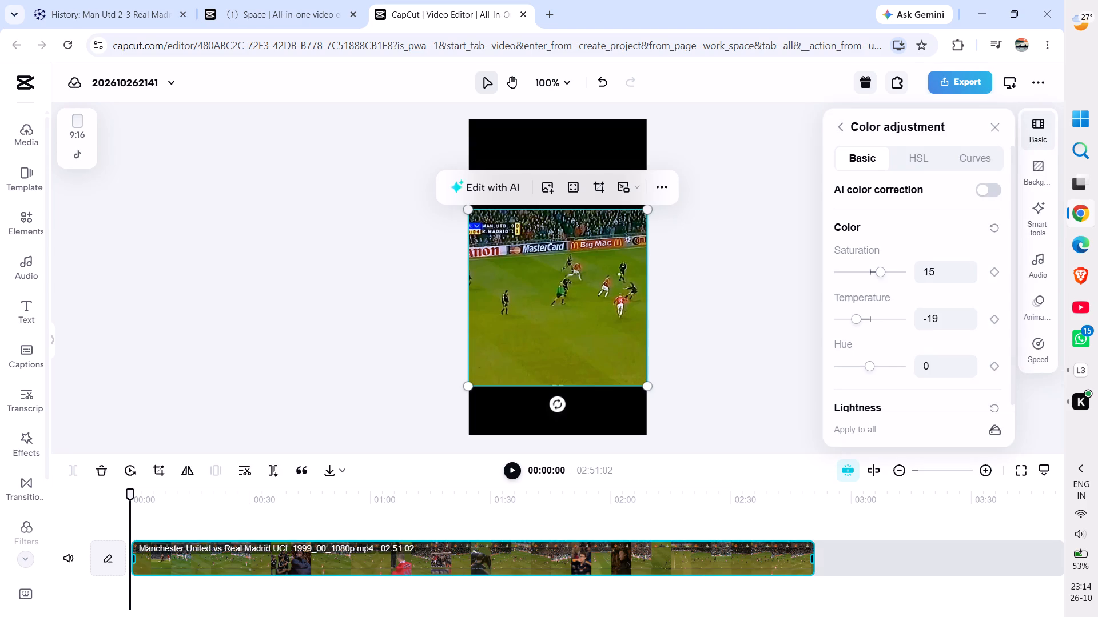
{"action": "left_click", "coordinate": [1039, 172]}
{"action": "left_click", "coordinate": [912, 163]}
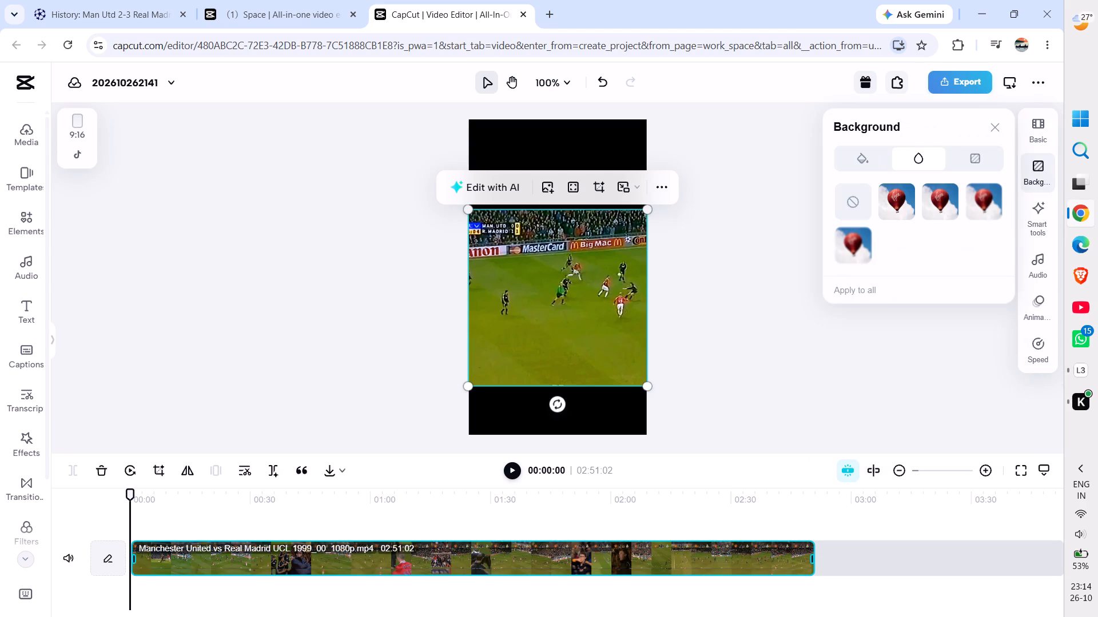
{"action": "left_click", "coordinate": [984, 208]}
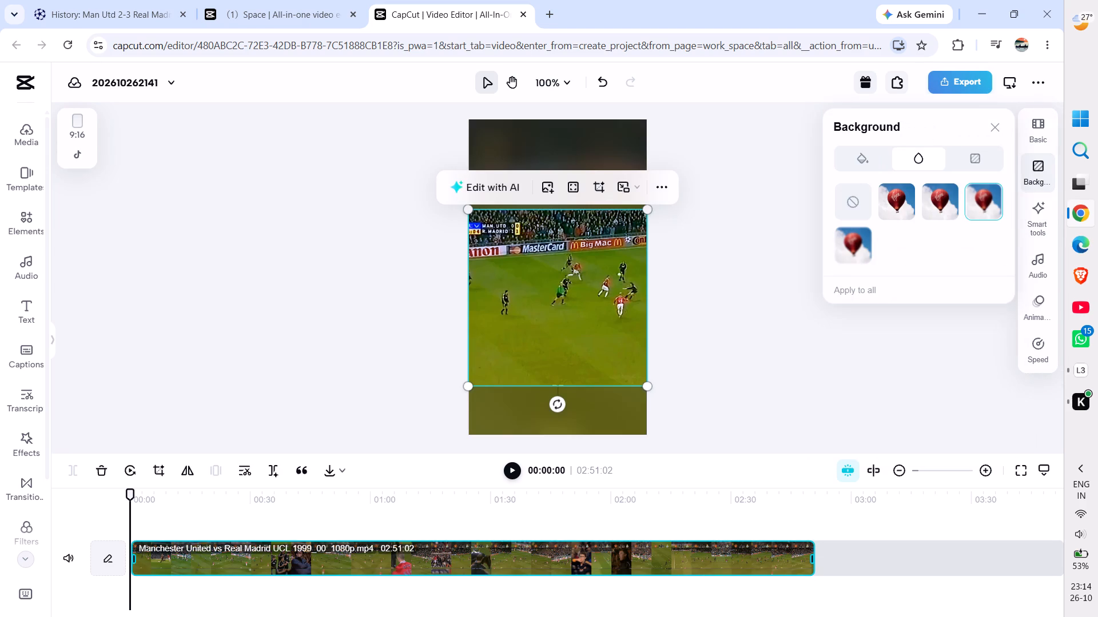
{"action": "left_click", "coordinate": [716, 231]}
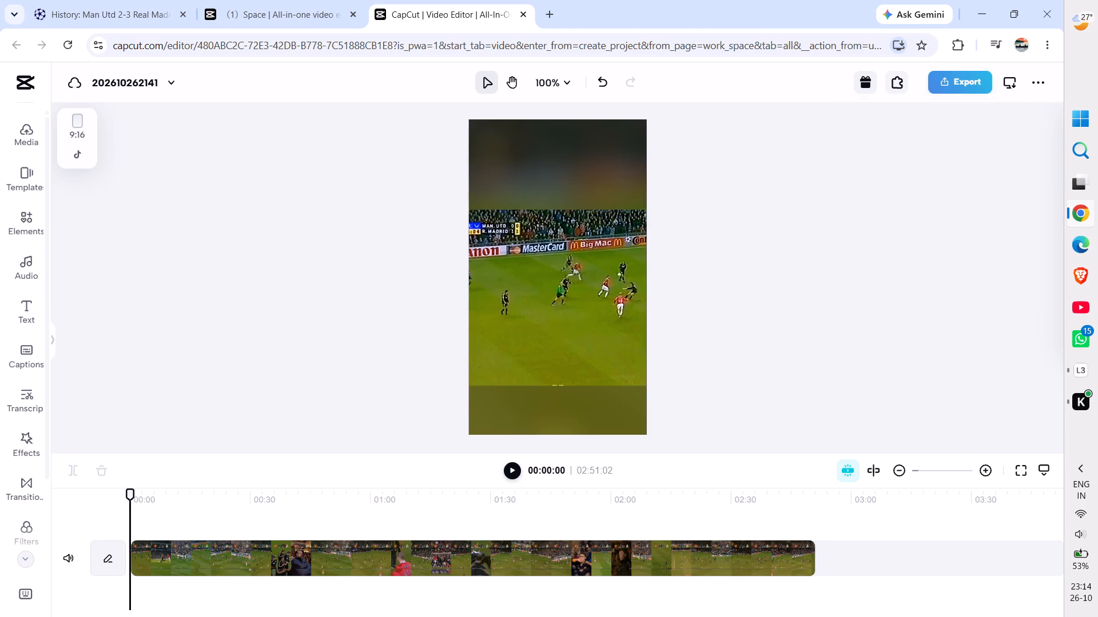
Apply the Mic Hog voice changer to the match clip's audio and preview it for about four seconds.
{"action": "left_click", "coordinate": [610, 293]}
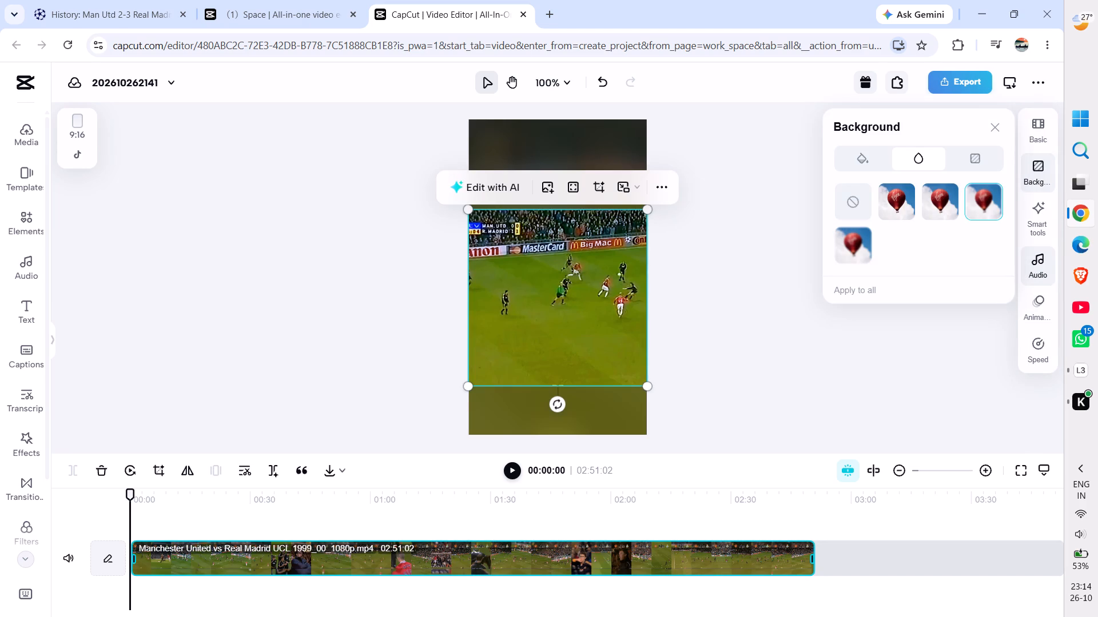
{"action": "left_click", "coordinate": [1038, 272]}
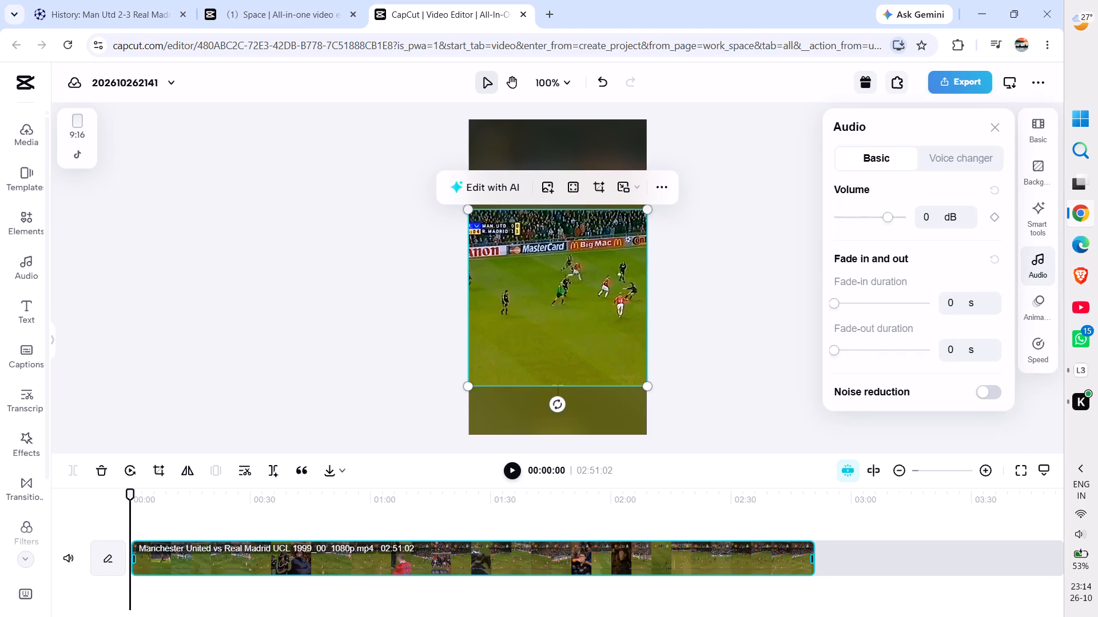
{"action": "left_click", "coordinate": [951, 158]}
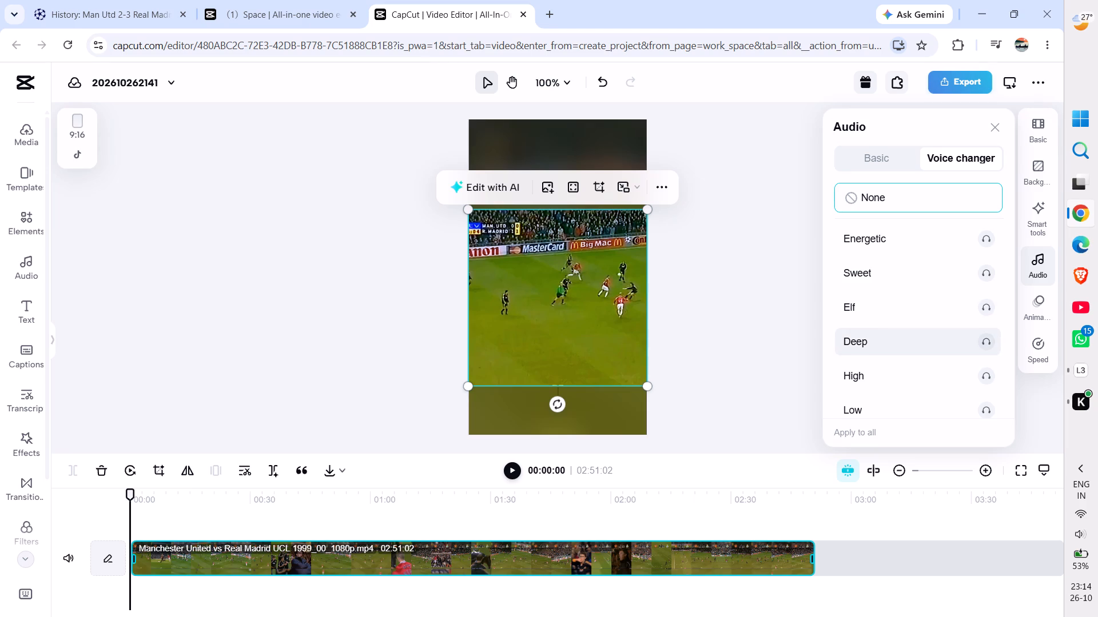
{"action": "scroll", "coordinate": [916, 338], "scroll_direction": "down", "scroll_amount": 1}
{"action": "left_click", "coordinate": [912, 372]}
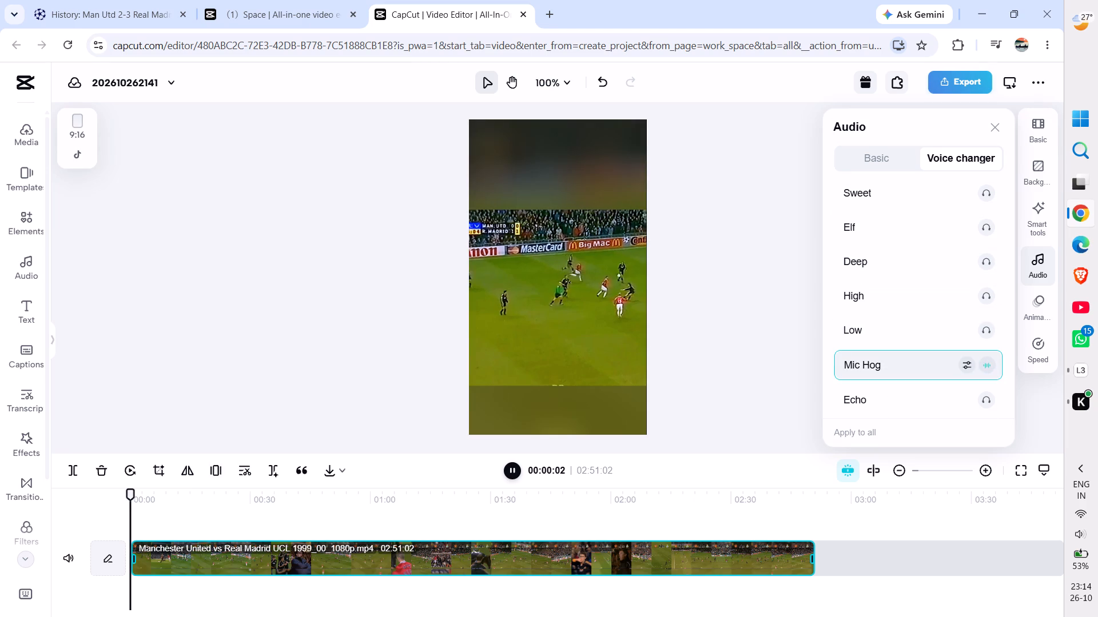
{"action": "left_click", "coordinate": [702, 273]}
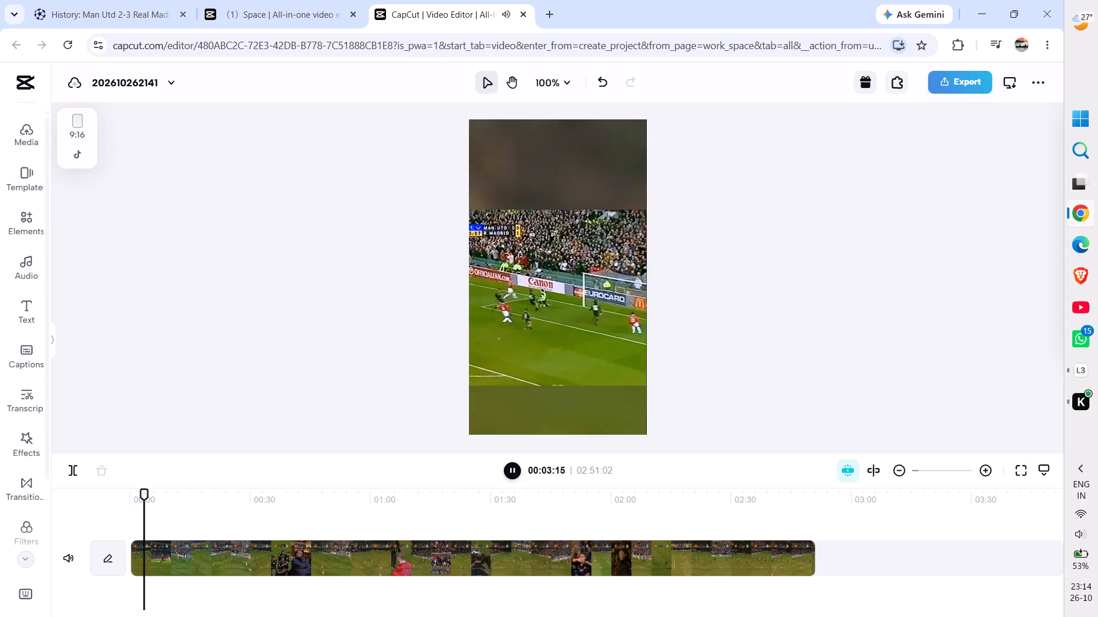
{"action": "key", "text": "space"}
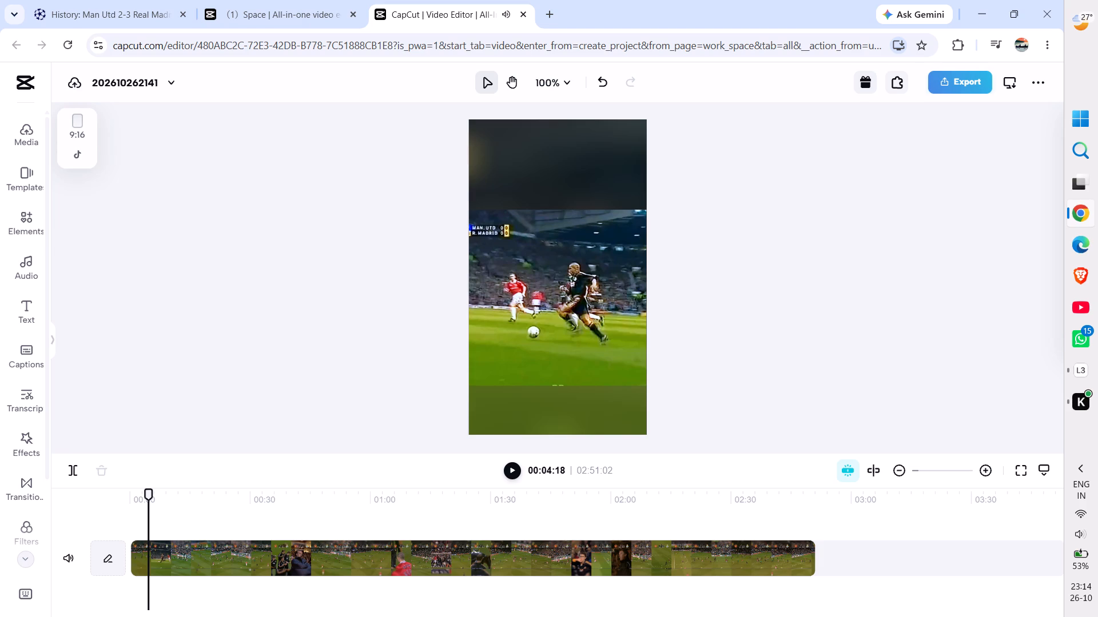
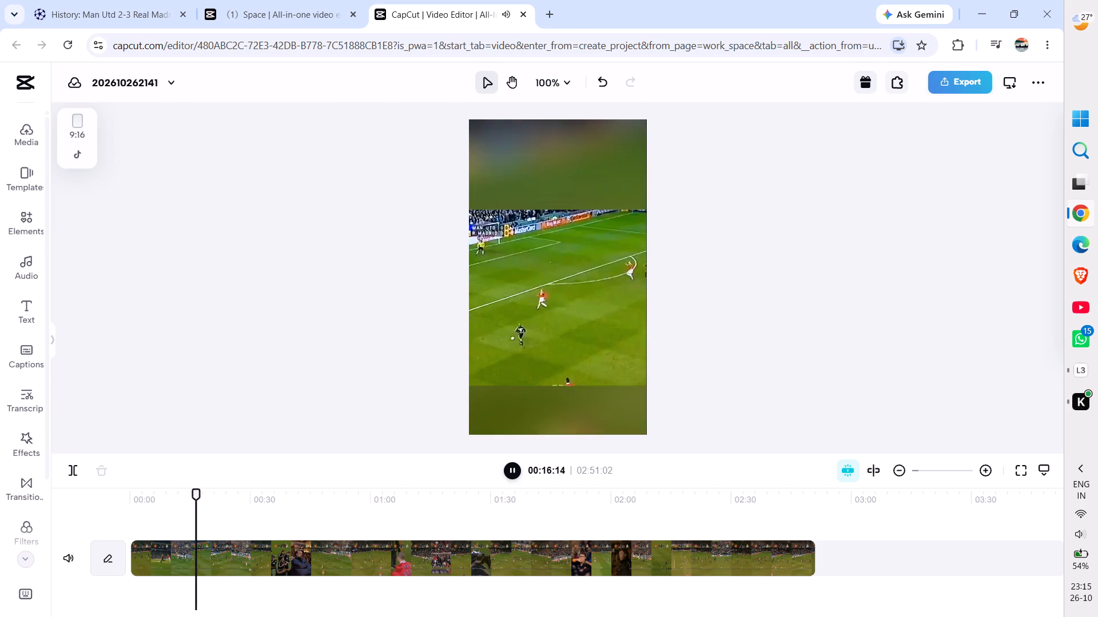
Preview the edited match video to about 24 seconds, pausing along the way, and return the playhead to 00:00:00.
{"action": "key", "text": "space"}
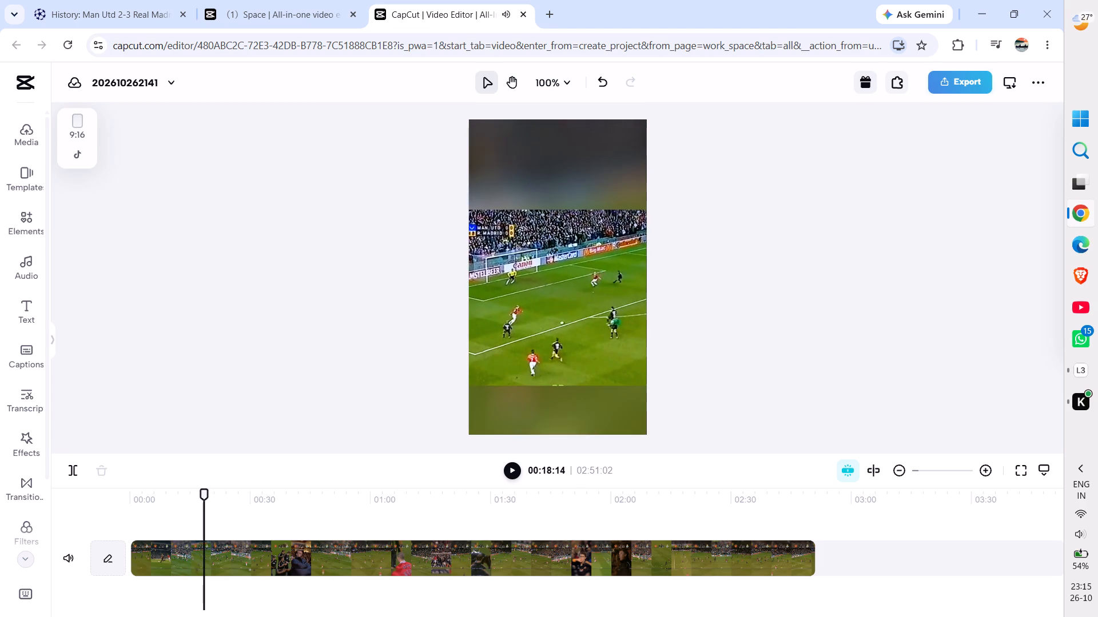
{"action": "key", "text": "space"}
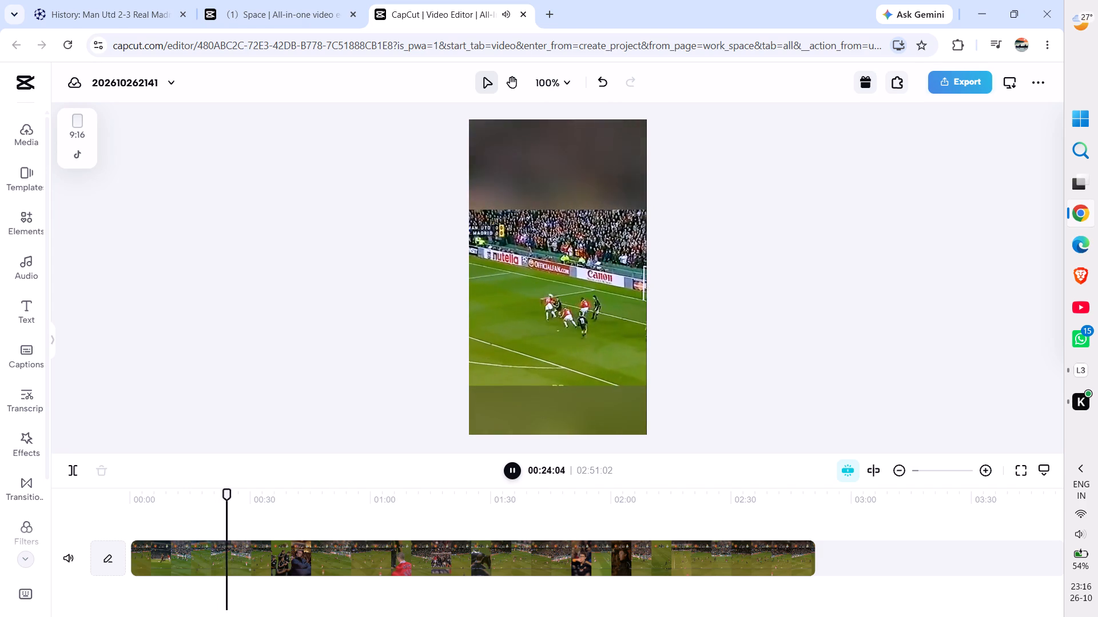
{"action": "key", "text": "space"}
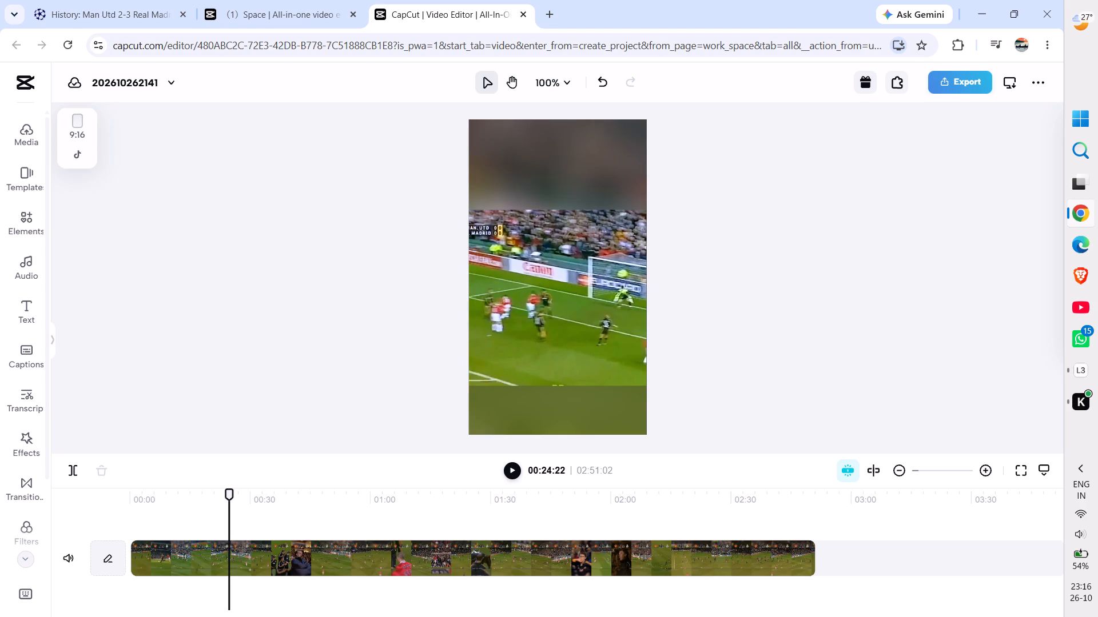
{"action": "left_click_drag", "start_coordinate": [228, 490], "coordinate": [169, 497]}
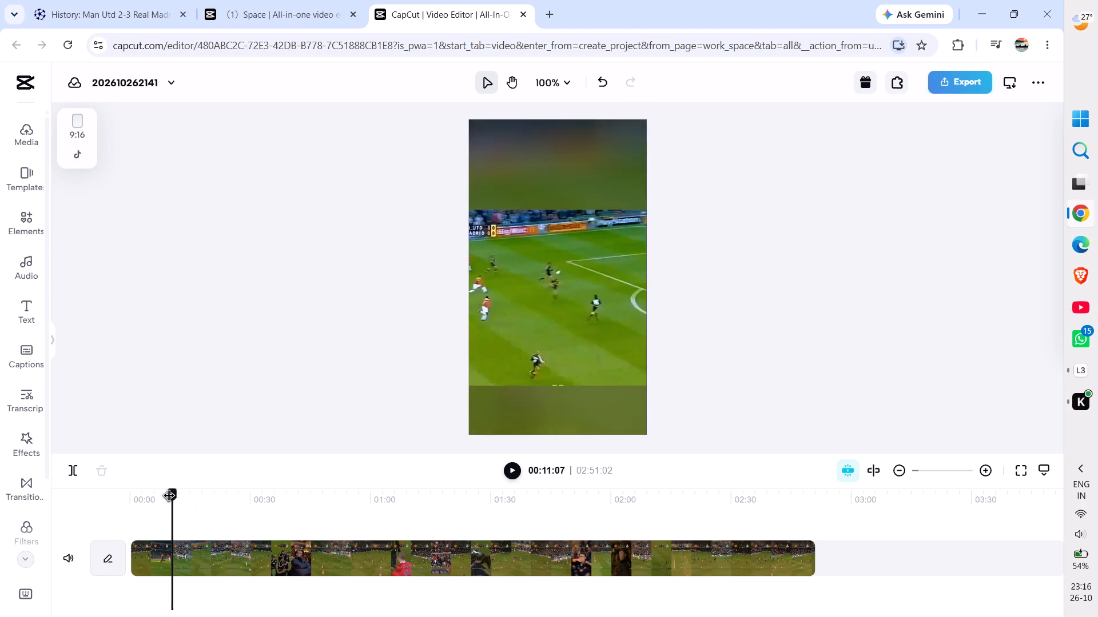
{"action": "left_click_drag", "start_coordinate": [169, 497], "coordinate": [100, 503]}
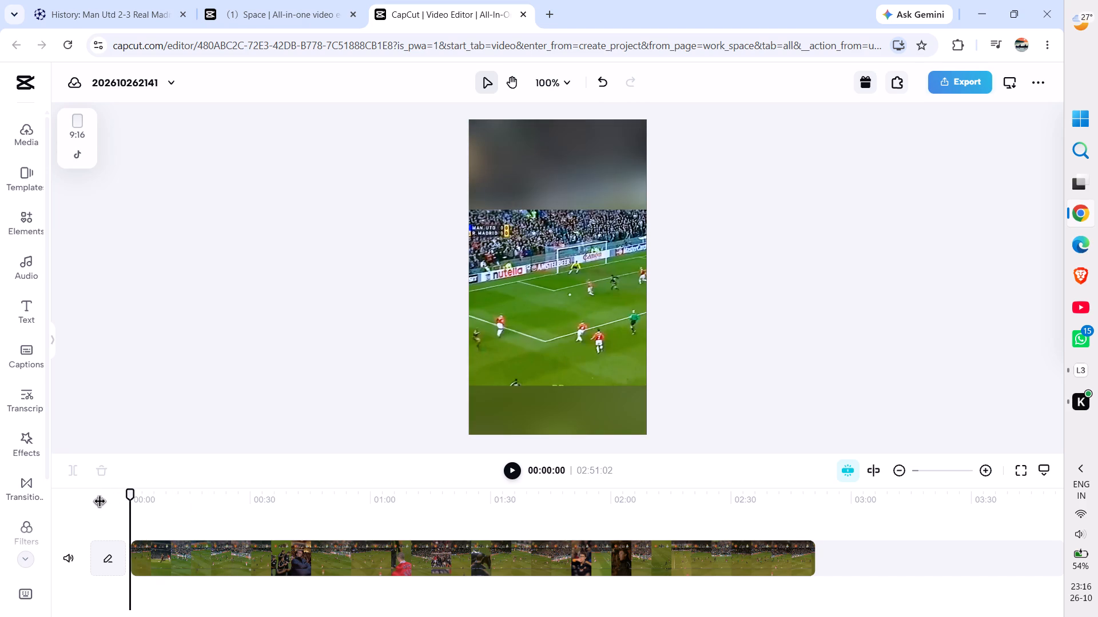
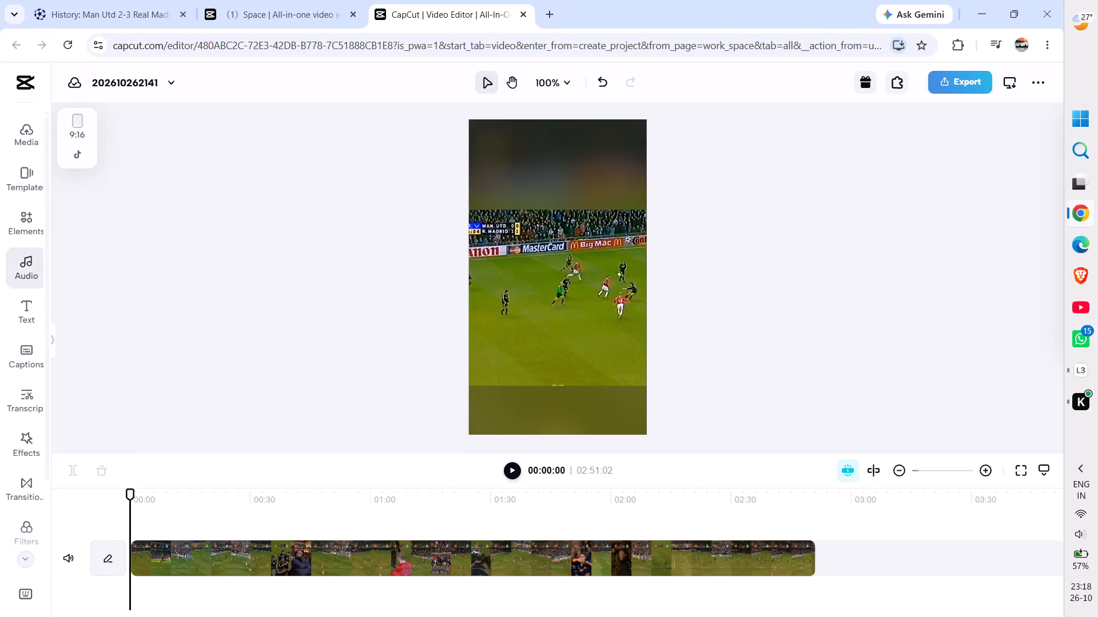
Add a basic heading text over the match video at 00:00:00.
{"action": "left_click", "coordinate": [29, 315]}
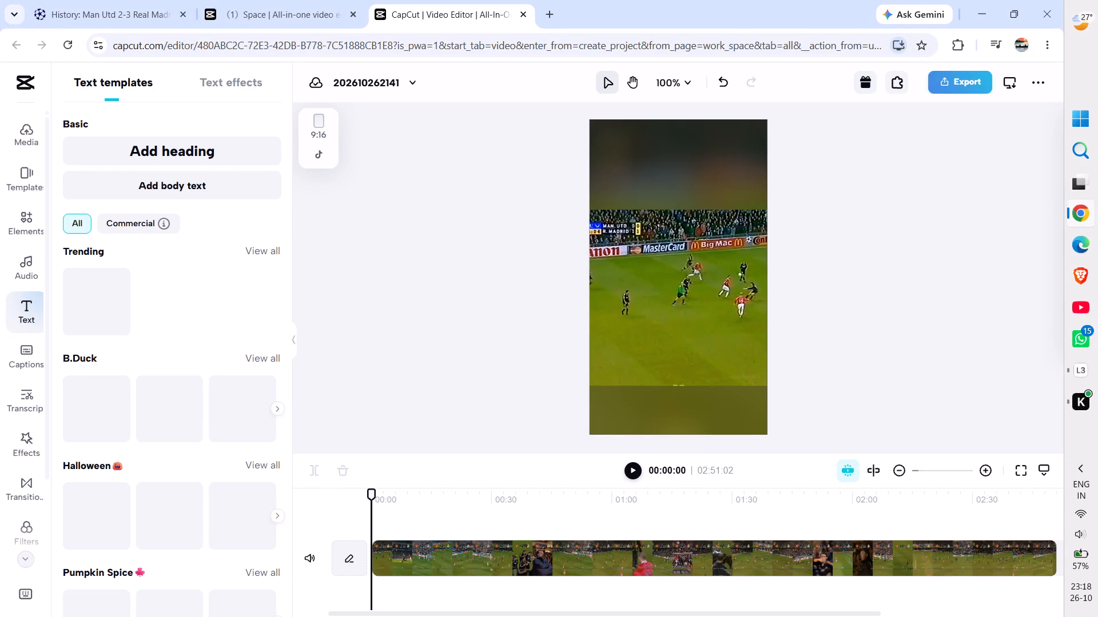
{"action": "left_click", "coordinate": [140, 148]}
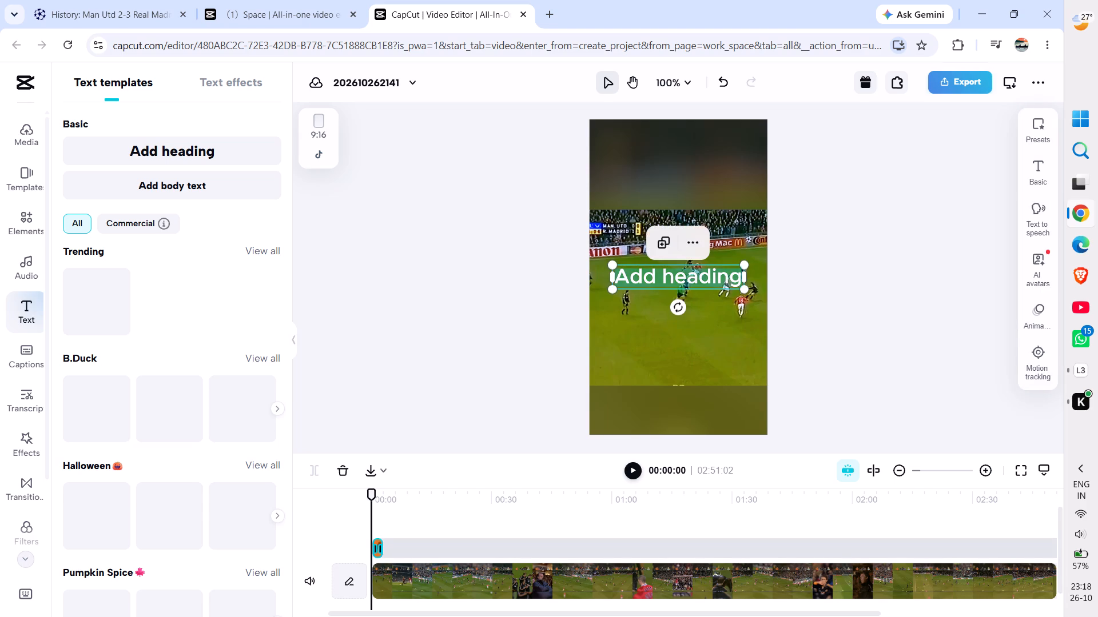
Clear the placeholder wording "Add heading" from the new heading's text.
{"action": "left_click", "coordinate": [1045, 163]}
{"action": "left_click", "coordinate": [918, 166]}
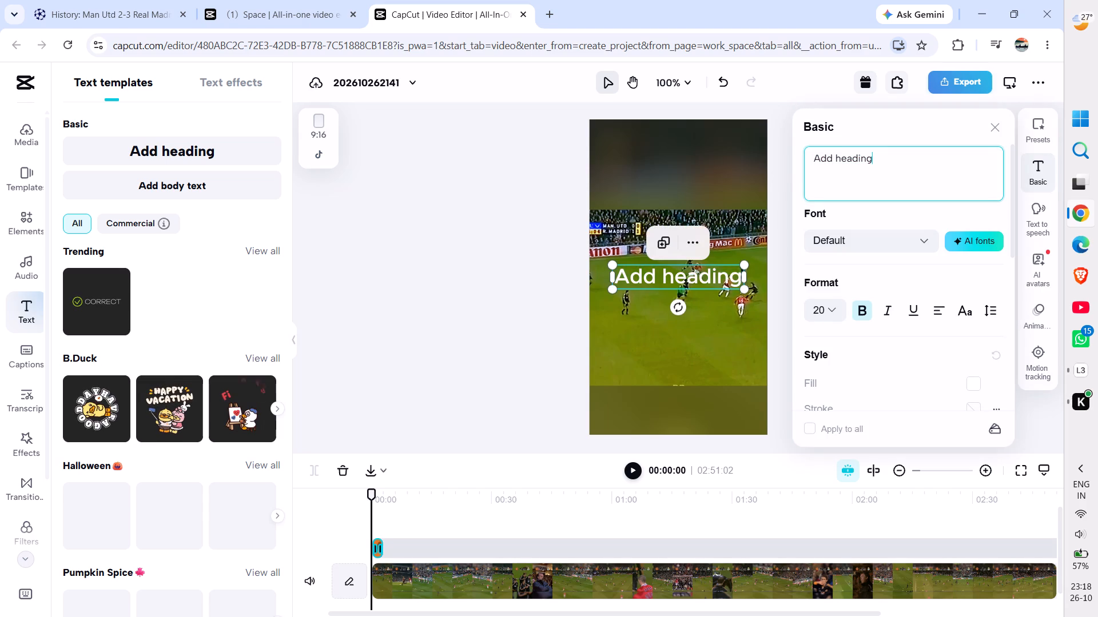
{"action": "key", "text": "BackSpace"}
{"action": "key", "text": "BackSpace"}
{"action": "key", "text": "BackSpace"}
{"action": "key", "text": "BackSpace"}
{"action": "key", "text": "BackSpace"}
{"action": "key", "text": "BackSpace"}
{"action": "key", "text": "BackSpace"}
{"action": "key", "text": "BackSpace"}
{"action": "key", "text": "BackSpace"}
{"action": "key", "text": "BackSpace"}
{"action": "key", "text": "BackSpace"}
{"action": "key", "text": "BackSpace"}
{"action": "key", "text": "BackSpace"}
{"action": "key", "text": "BackSpace"}
{"action": "key", "text": "BackSpace"}
{"action": "key", "text": "BackSpace"}
{"action": "key", "text": "BackSpace"}
{"action": "key", "text": "BackSpace"}
{"action": "key", "text": "BackSpace"}
{"action": "key", "text": "BackSpace"}
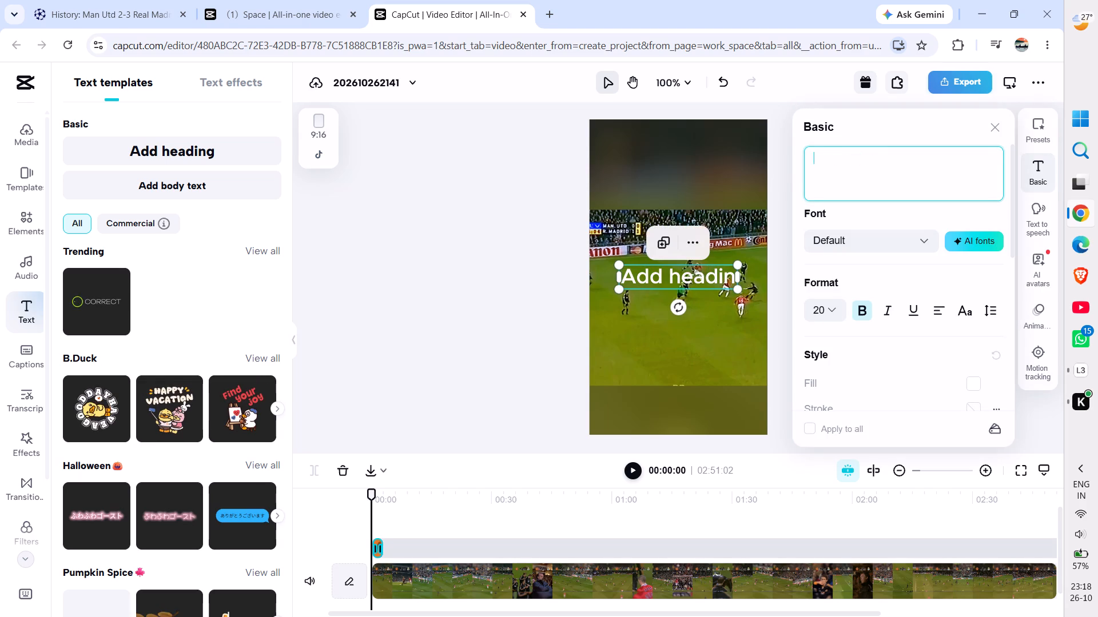
{"action": "key", "text": "BackSpace"}
{"action": "key", "text": "BackSpace"}
{"action": "key", "text": "BackSpace"}
{"action": "key", "text": "BackSpace"}
{"action": "key", "text": "BackSpace"}
{"action": "key", "text": "BackSpace"}
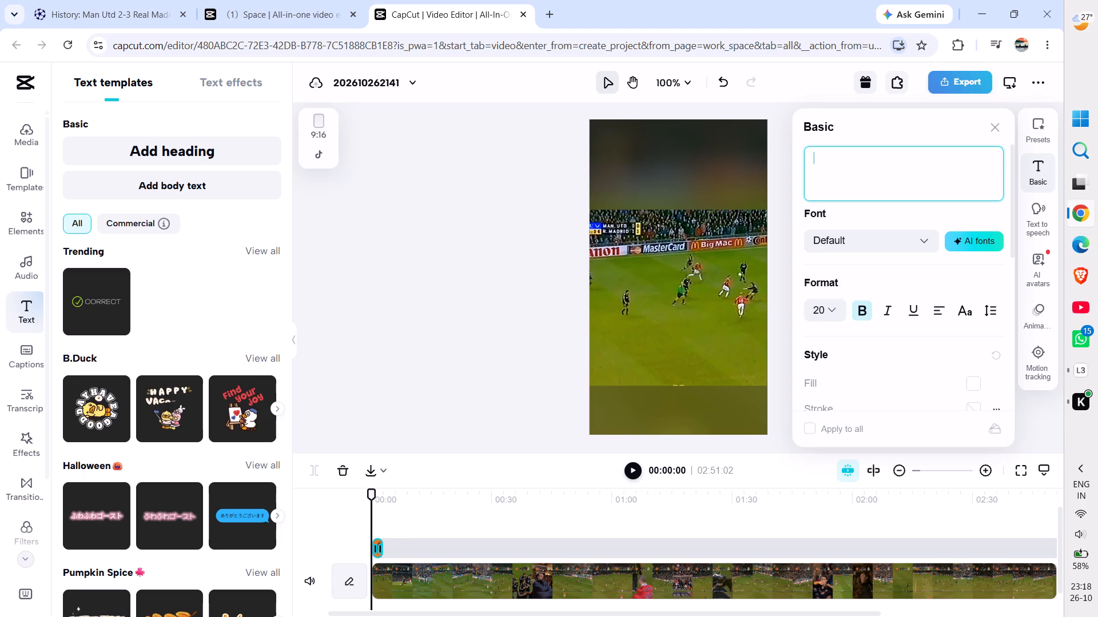
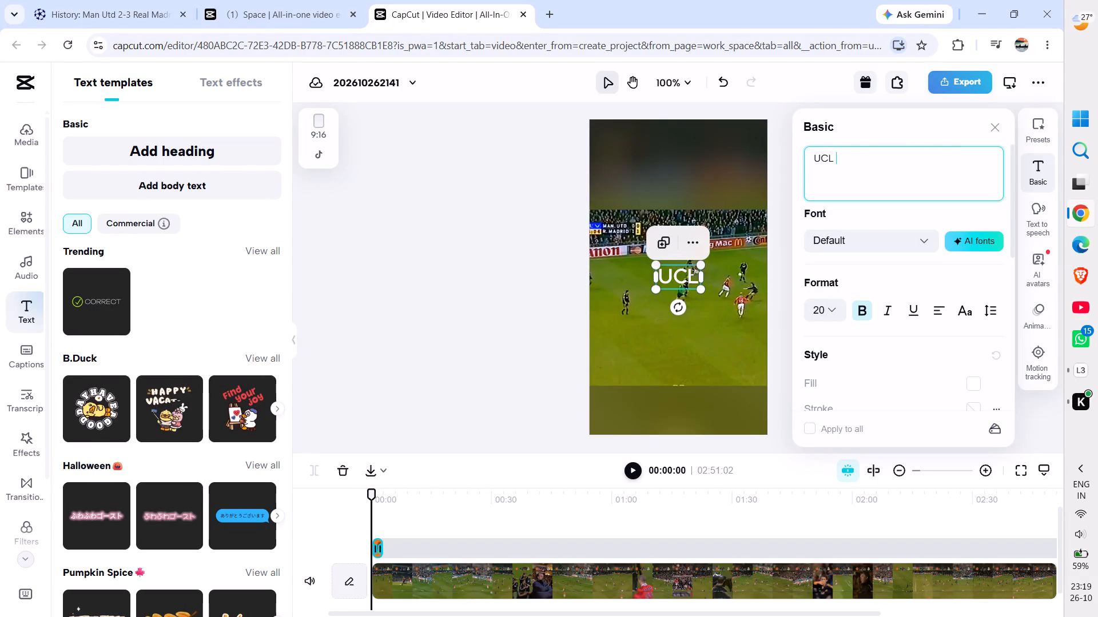
Complete the heading's wording after "UCL" with the season, making it read "UCL 1999/00".
{"action": "type", "text": "1999"}
{"action": "type", "text": "/00"}
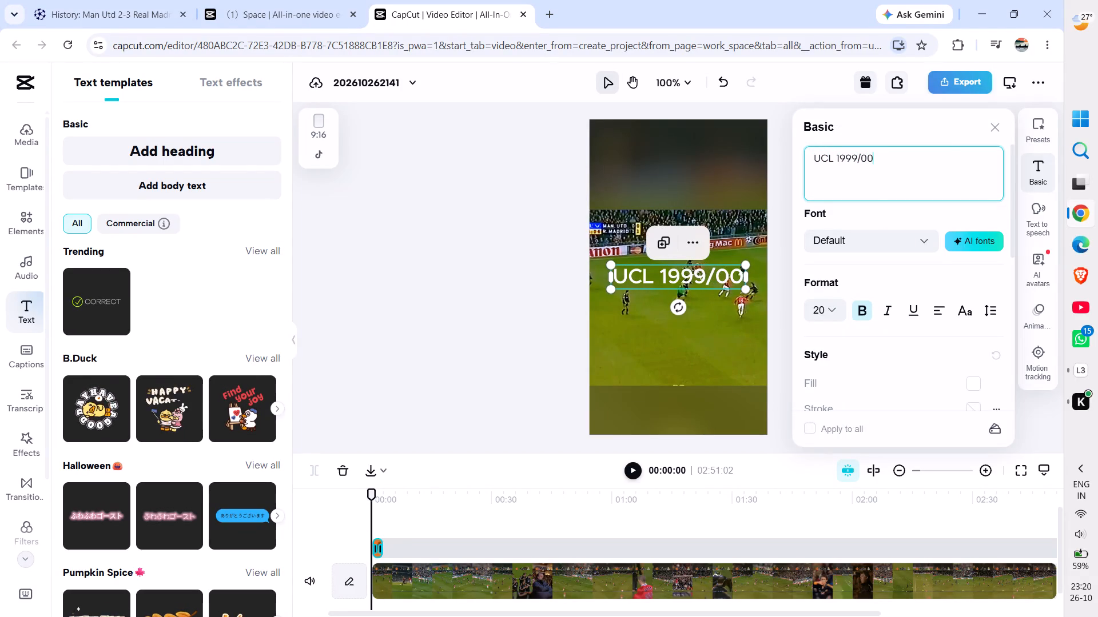
Apply the preset with white lettering and a black outline to the UCL 1999/00 heading.
{"action": "left_click", "coordinate": [1047, 122]}
{"action": "left_click", "coordinate": [850, 245]}
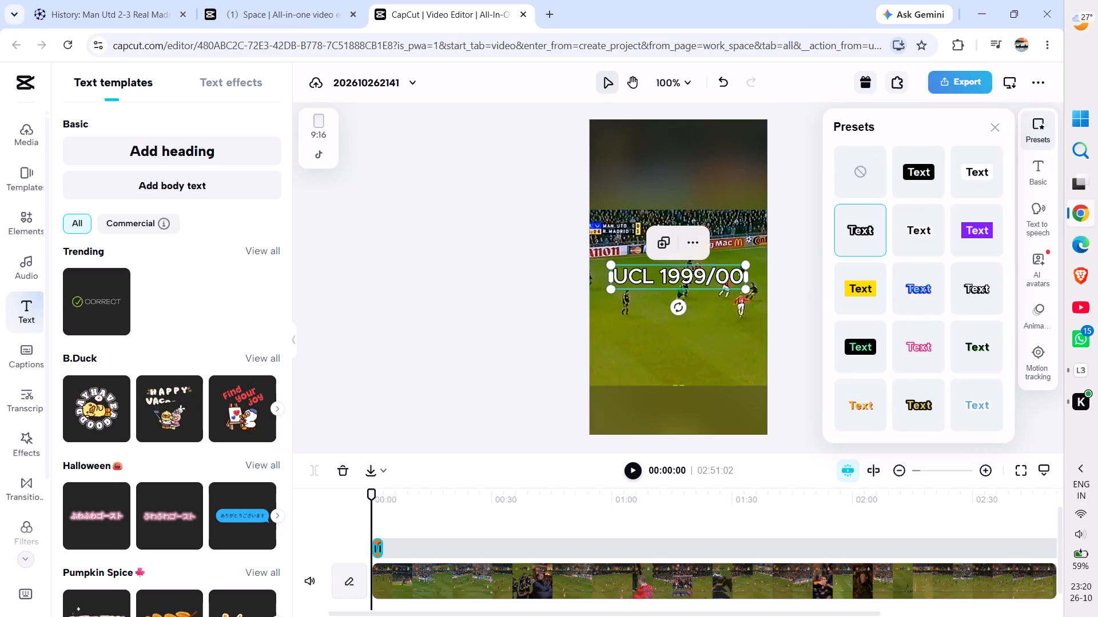
Set the UCL 1999/00 heading's scale to 80% in its transform settings.
{"action": "left_click", "coordinate": [1037, 177]}
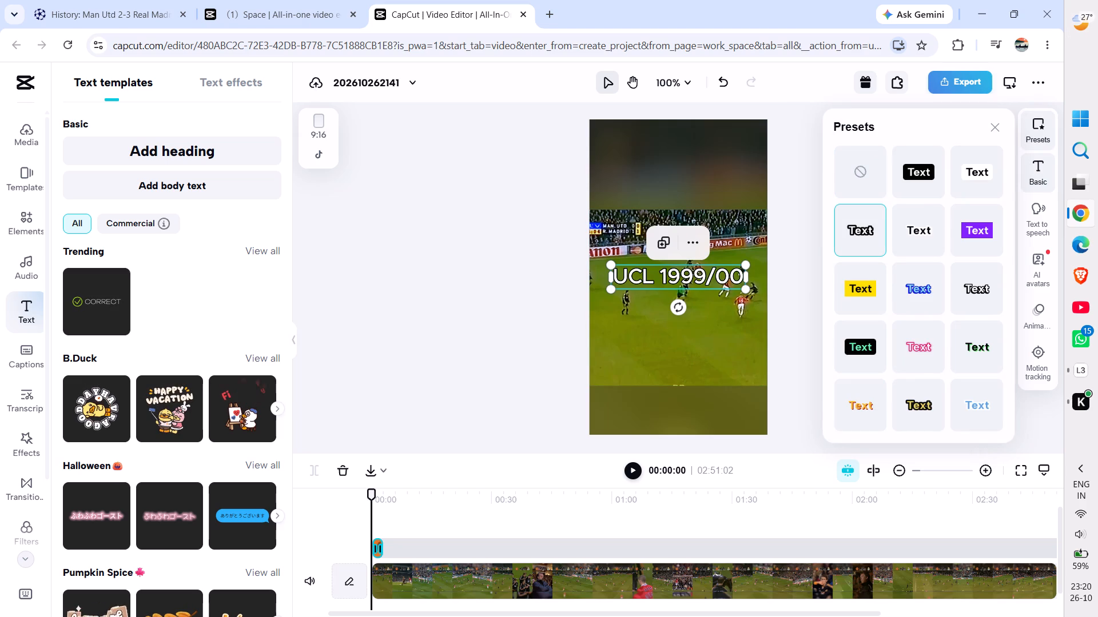
{"action": "scroll", "coordinate": [929, 320], "scroll_direction": "down", "scroll_amount": 4}
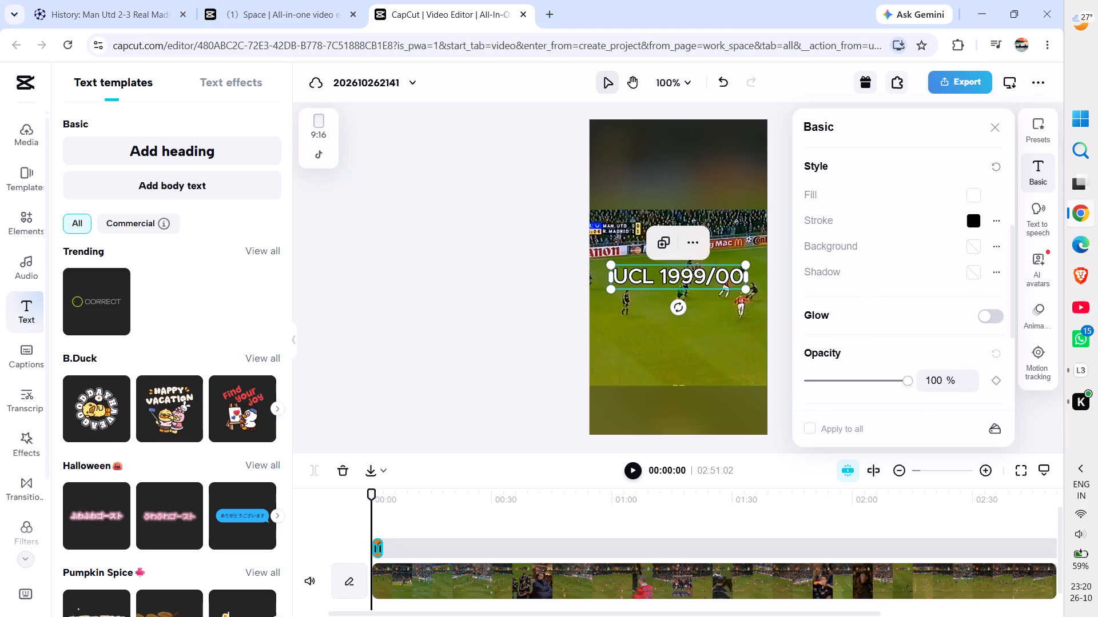
{"action": "scroll", "coordinate": [929, 320], "scroll_direction": "down", "scroll_amount": 2}
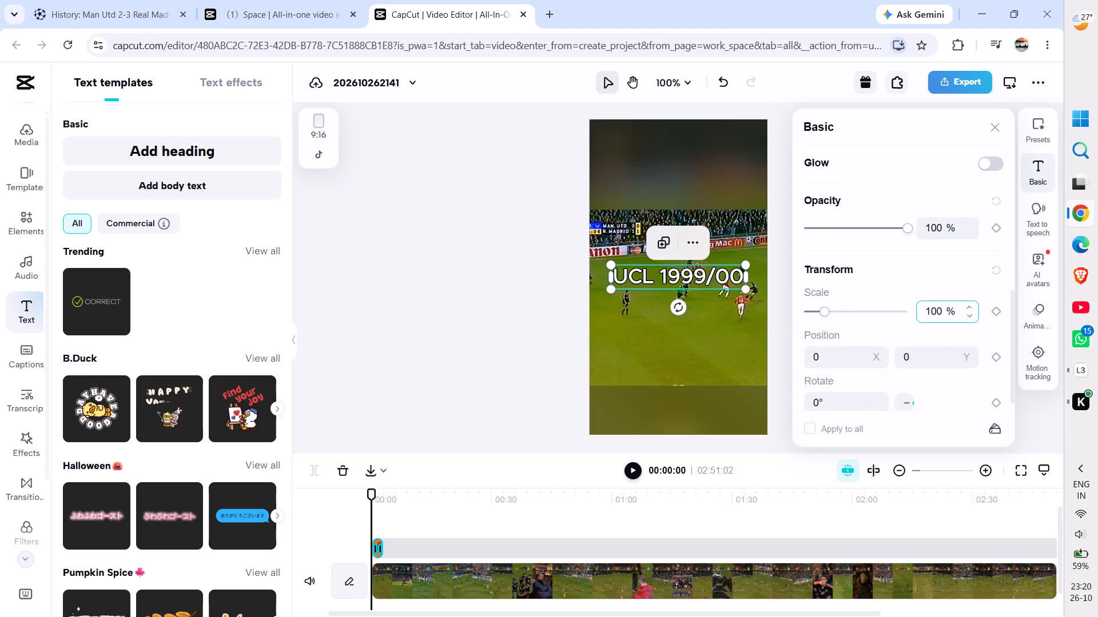
{"action": "left_click", "coordinate": [936, 318]}
{"action": "key", "text": "BackSpace"}
{"action": "key", "text": "BackSpace"}
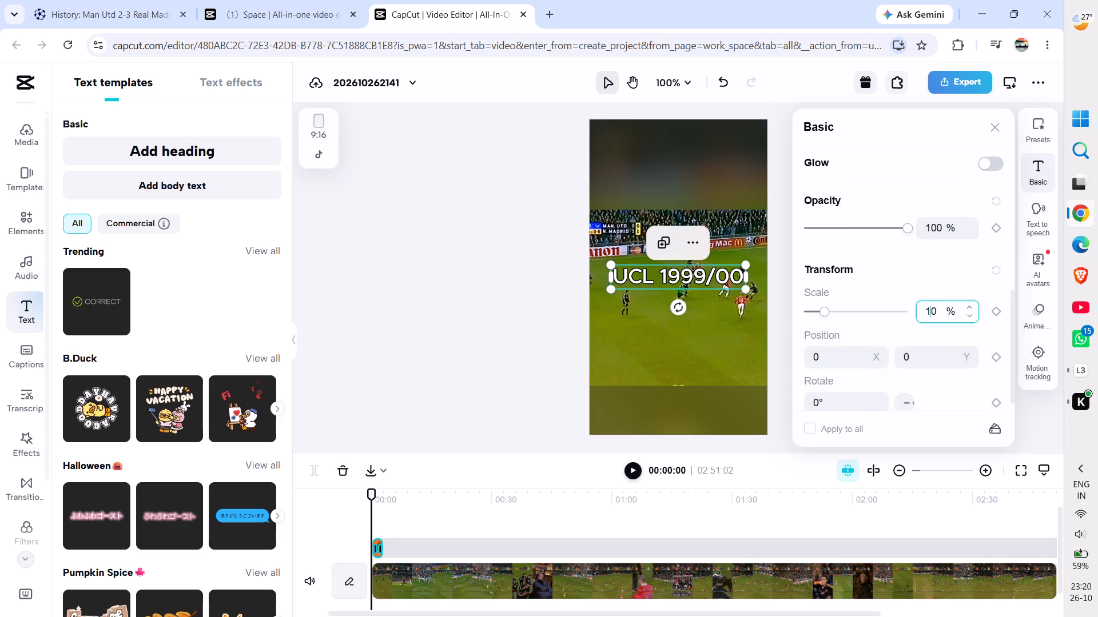
{"action": "key", "text": "8"}
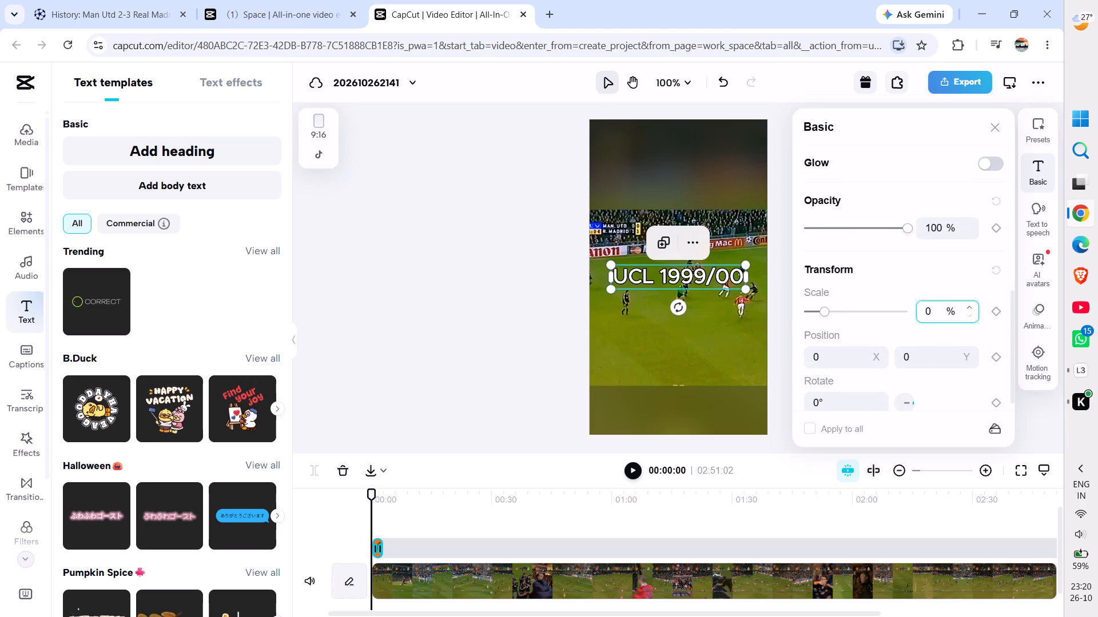
{"action": "key", "text": "Return"}
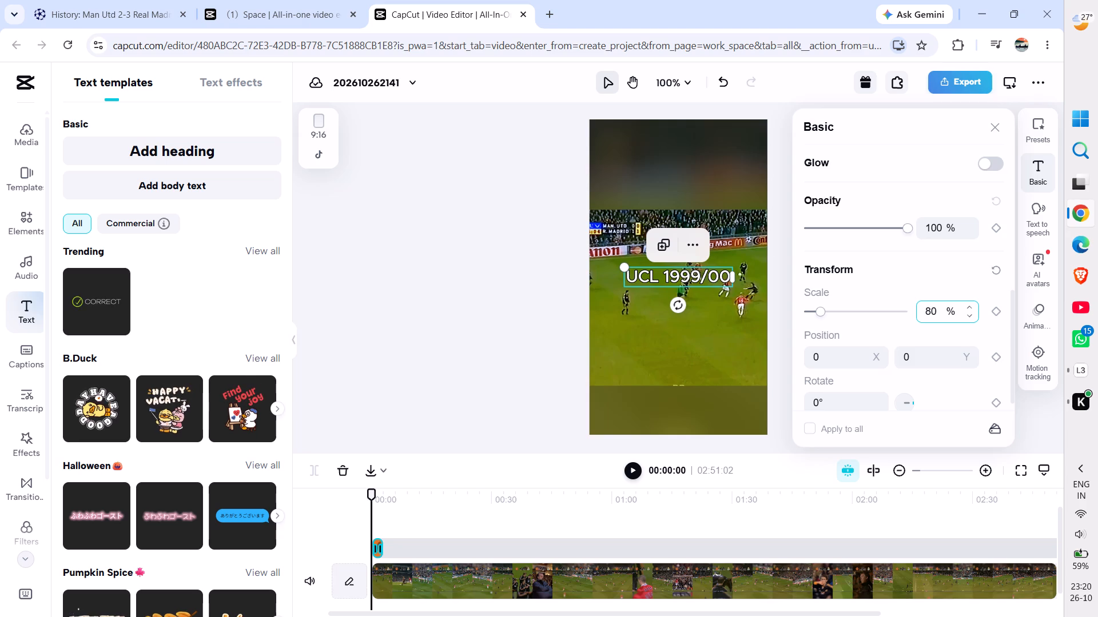
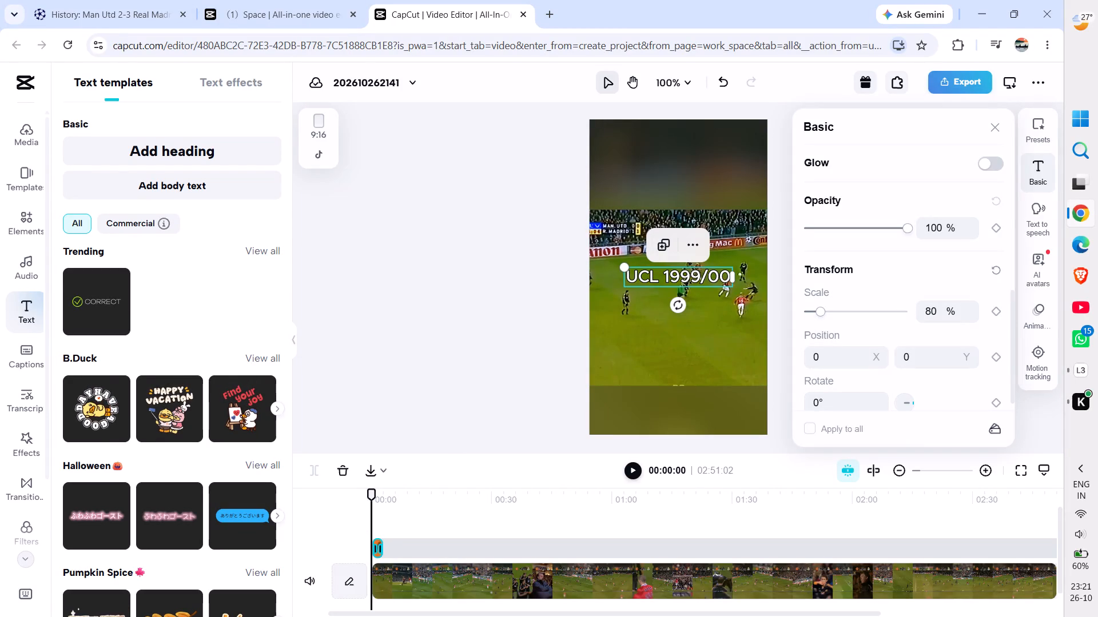
Move the UCL 1999/00 heading up into the blurred area above the match footage, centred horizontally, and deselect it.
{"action": "left_click_drag", "start_coordinate": [674, 279], "coordinate": [673, 149]}
{"action": "left_click", "coordinate": [403, 307]}
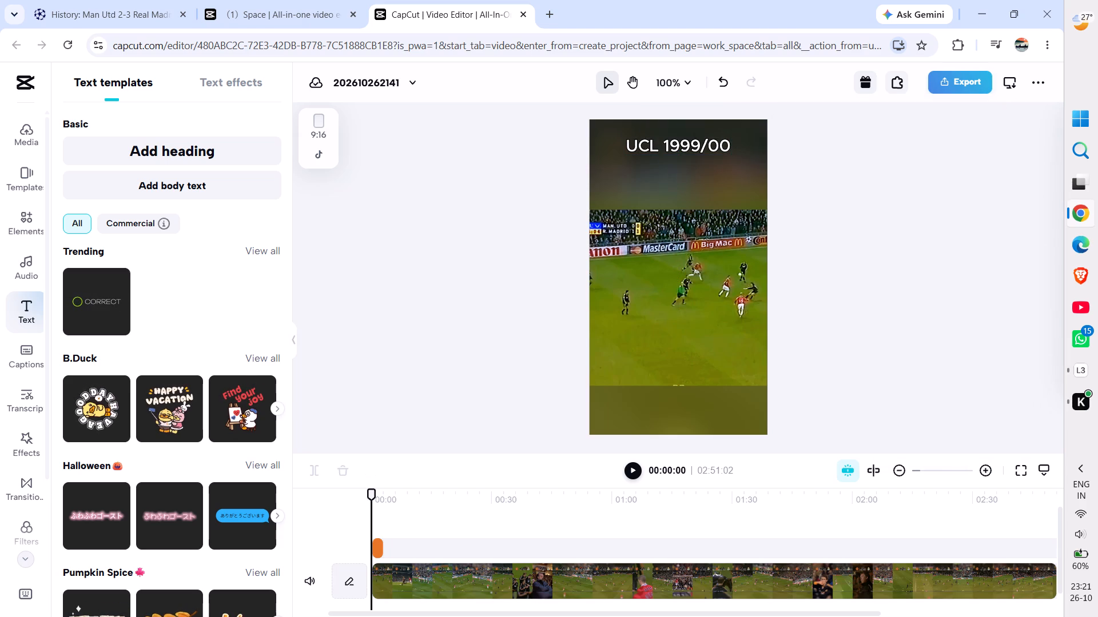
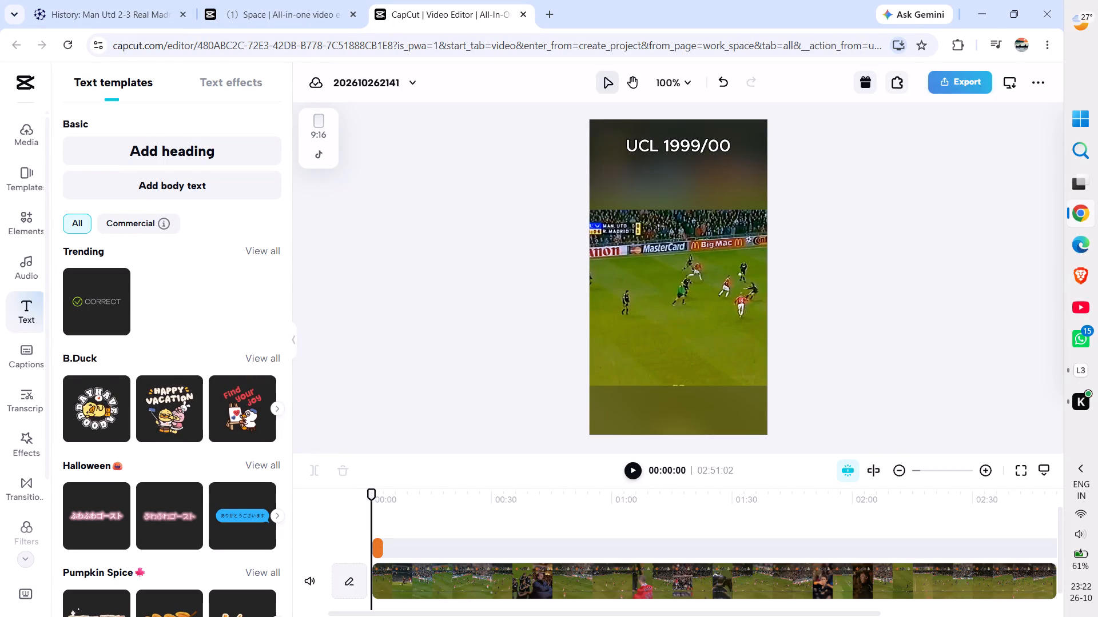
Add a second heading text to the video and clear its placeholder text.
{"action": "left_click", "coordinate": [182, 155]}
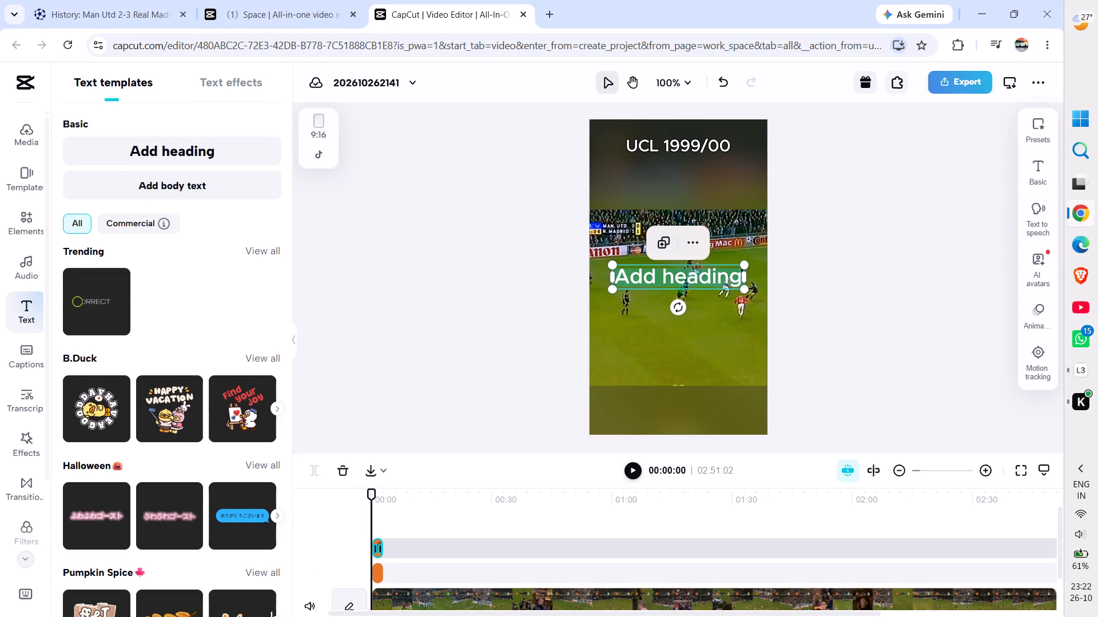
{"action": "left_click", "coordinate": [1036, 162]}
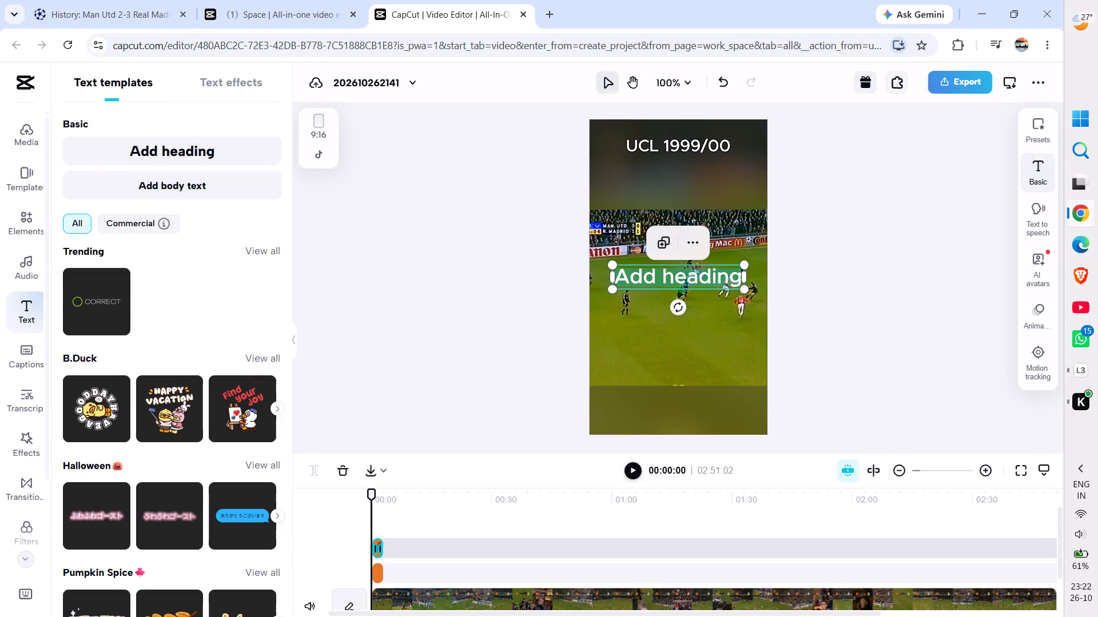
{"action": "left_click", "coordinate": [916, 156]}
{"action": "key", "text": "BackSpace"}
{"action": "key", "text": "BackSpace"}
{"action": "key", "text": "BackSpace"}
{"action": "key", "text": "BackSpace"}
{"action": "key", "text": "BackSpace"}
{"action": "key", "text": "BackSpace"}
{"action": "key", "text": "BackSpace"}
{"action": "key", "text": "BackSpace"}
{"action": "key", "text": "BackSpace"}
{"action": "key", "text": "BackSpace"}
{"action": "key", "text": "BackSpace"}
{"action": "key", "text": "BackSpace"}
{"action": "key", "text": "BackSpace"}
{"action": "key", "text": "BackSpace"}
{"action": "key", "text": "BackSpace"}
{"action": "key", "text": "BackSpace"}
{"action": "key", "text": "BackSpace"}
{"action": "key", "text": "BackSpace"}
{"action": "key", "text": "BackSpace"}
{"action": "key", "text": "BackSpace"}
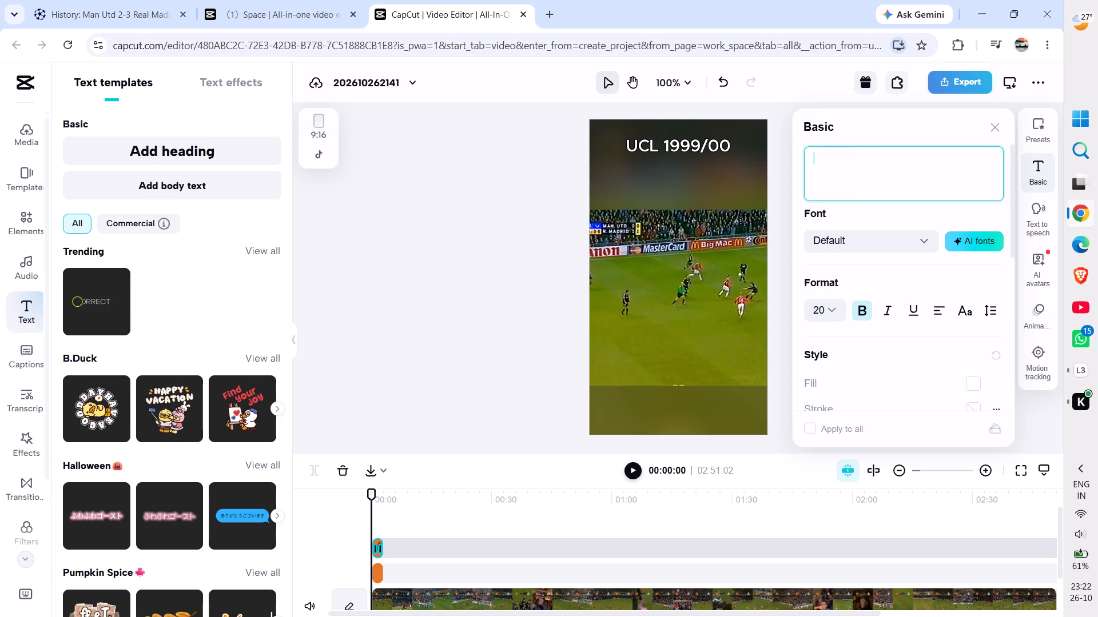
Copy the "Quarter-finals" and "2nd leg" text from the UEFA match page and paste it into the empty CapCut heading.
{"action": "left_click", "coordinate": [101, 2]}
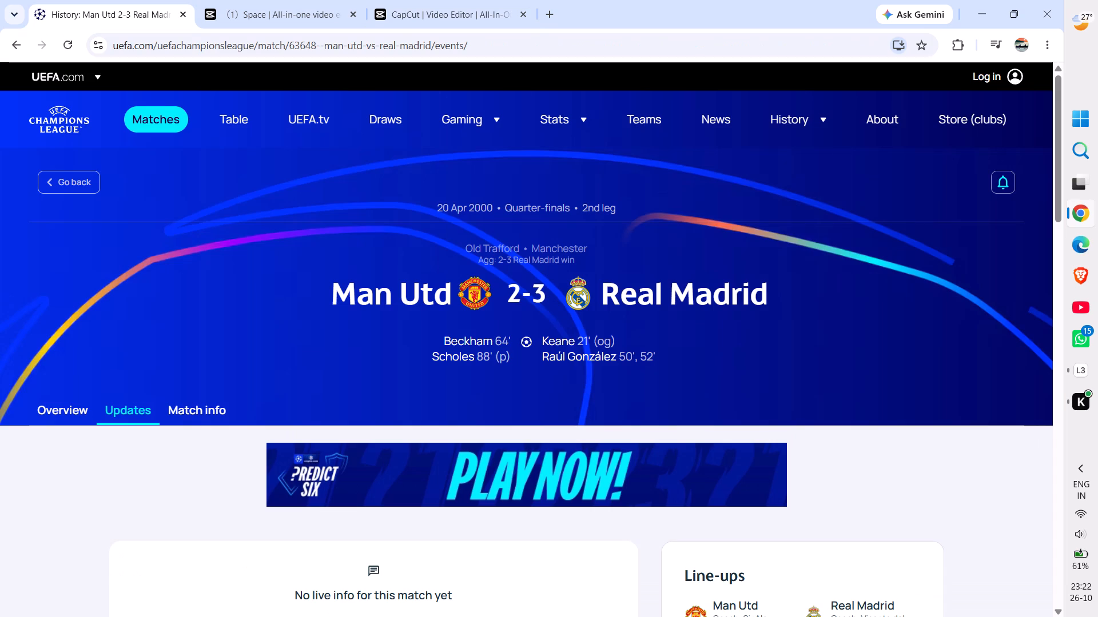
{"action": "left_click_drag", "start_coordinate": [505, 210], "coordinate": [569, 208]}
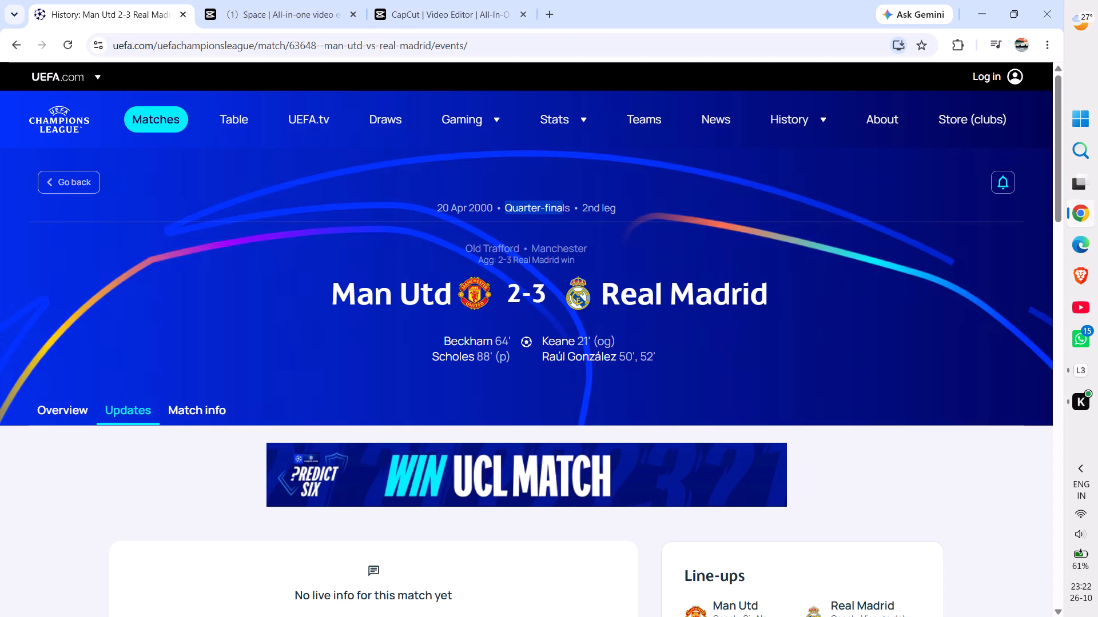
{"action": "left_click_drag", "start_coordinate": [569, 208], "coordinate": [618, 207]}
{"action": "key", "text": "ctrl+c"}
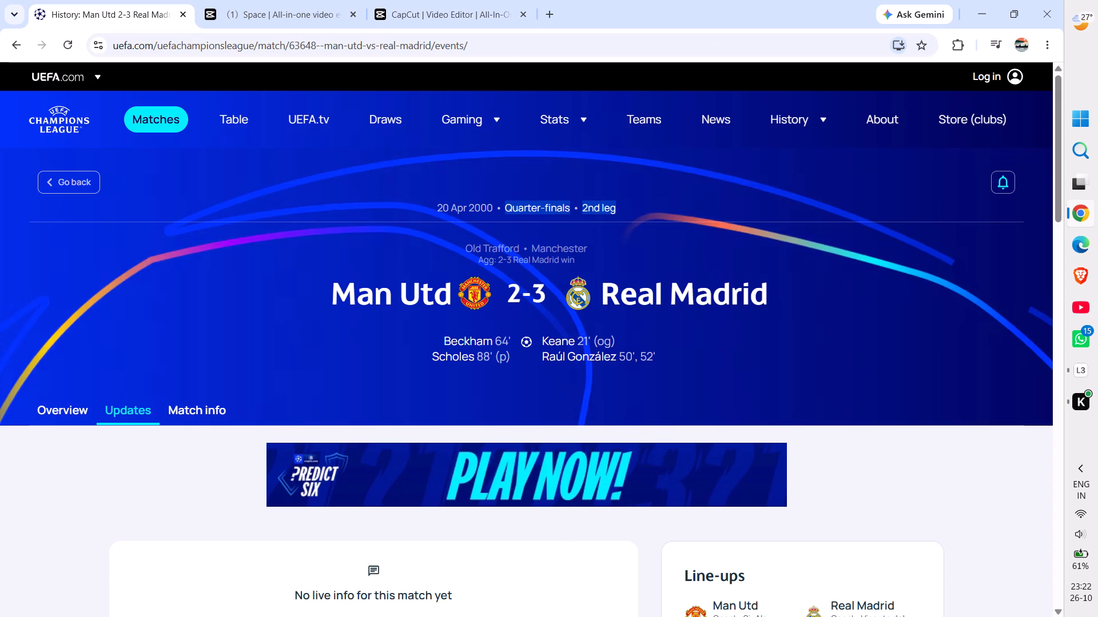
{"action": "left_click", "coordinate": [181, 316]}
{"action": "left_click", "coordinate": [475, 0]}
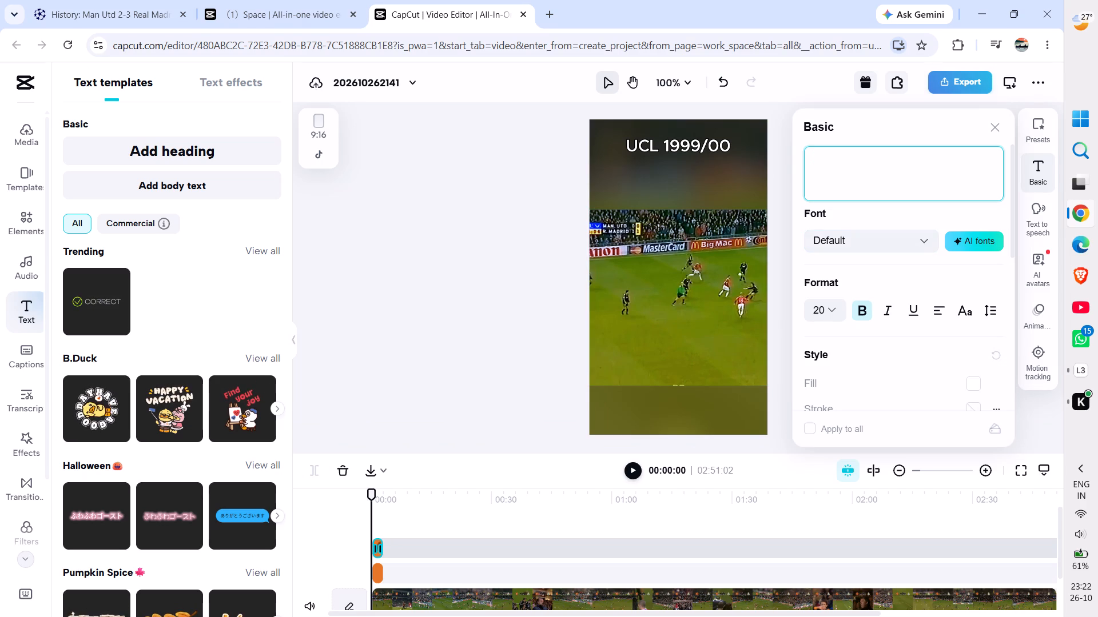
{"action": "key", "text": "ctrl+v"}
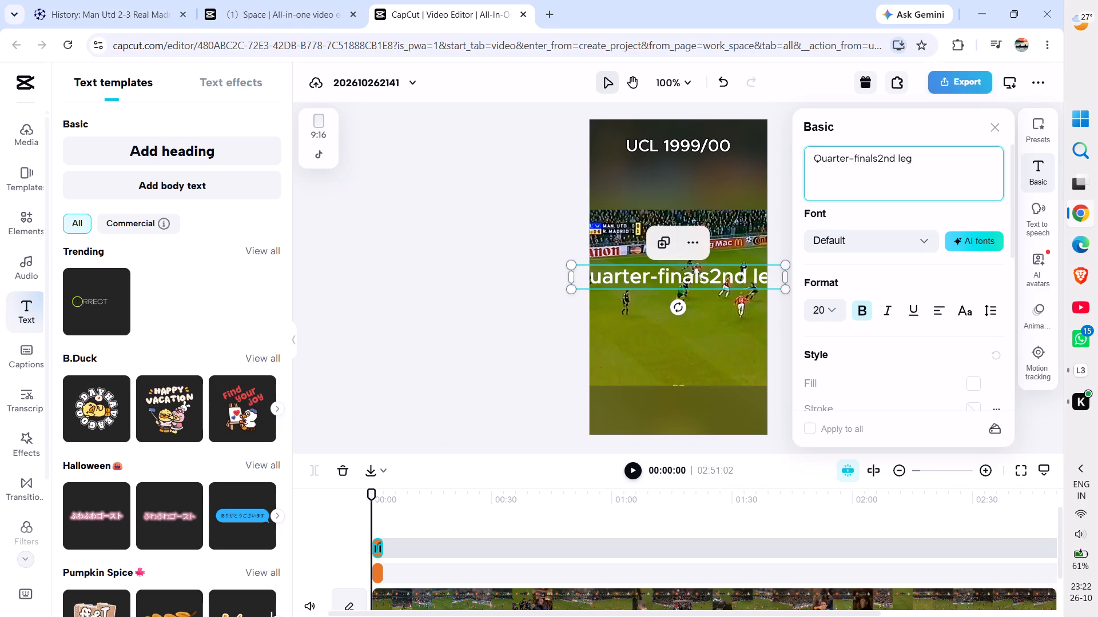
Reformat the new heading as "Quarter finals" without the hyphen, with "2nd leg" on a second line indented with spaces to sit centred.
{"action": "left_click", "coordinate": [853, 164]}
{"action": "key", "text": "BackSpace"}
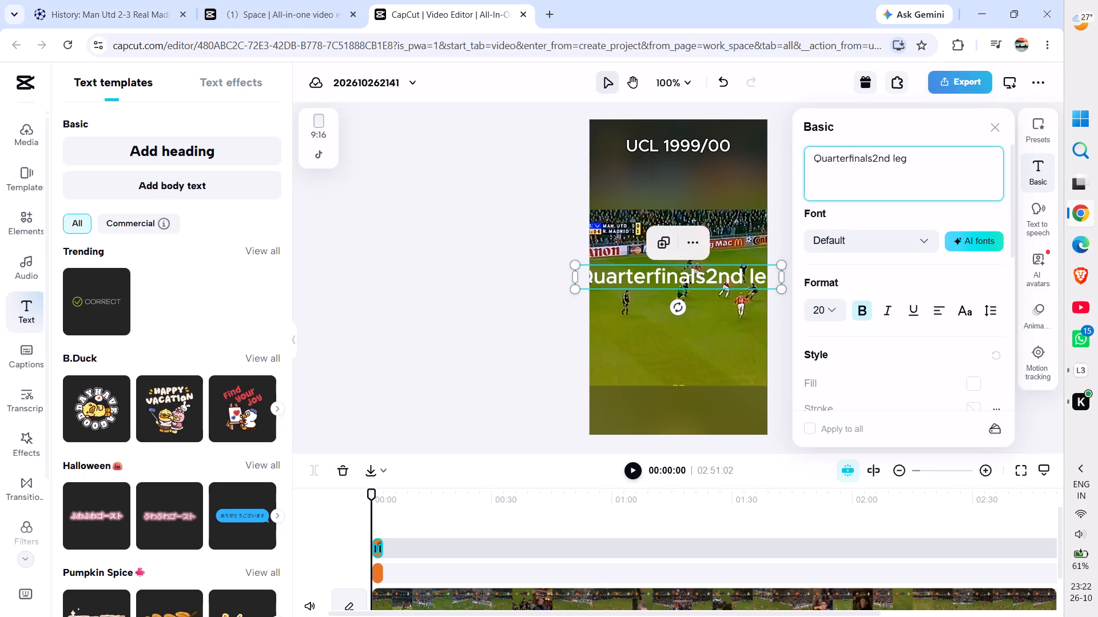
{"action": "key", "text": "space"}
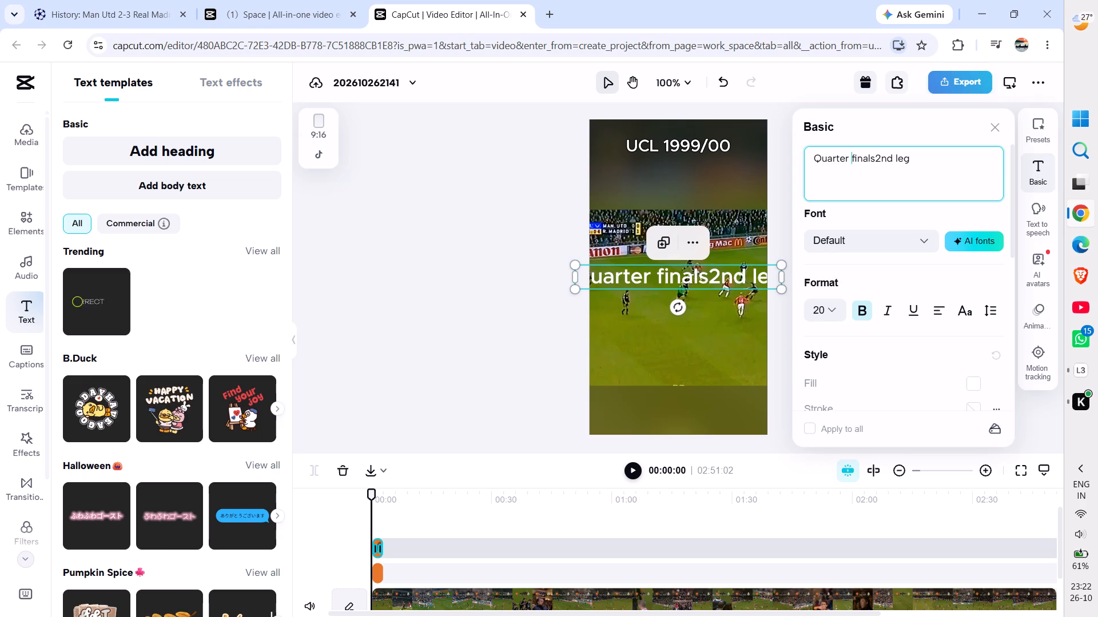
{"action": "left_click", "coordinate": [873, 166]}
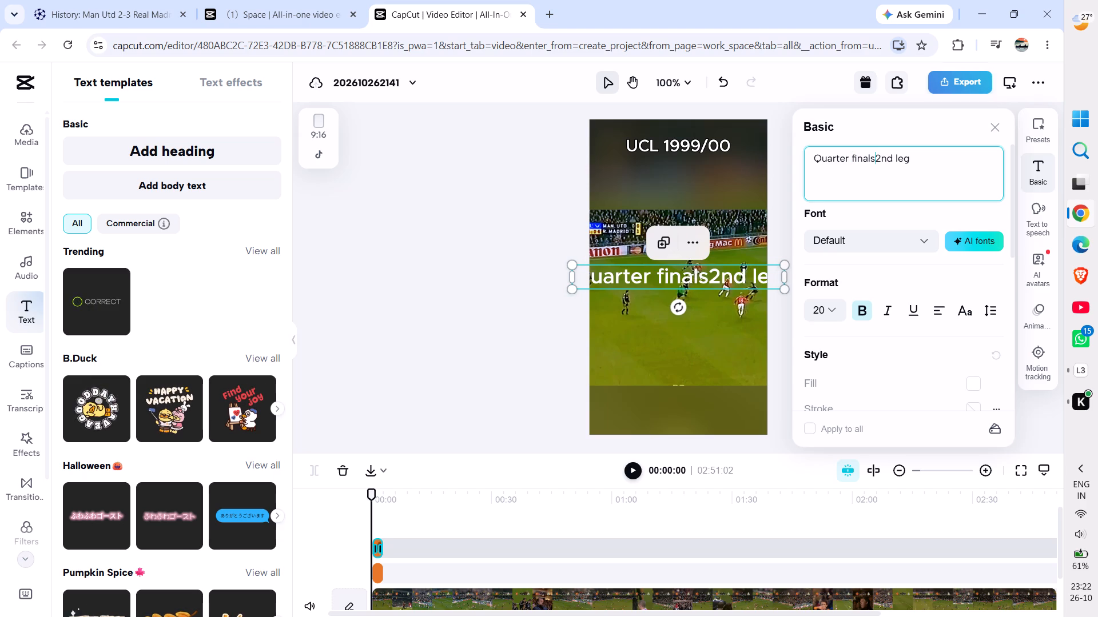
{"action": "key", "text": "Return"}
{"action": "key", "text": "space"}
{"action": "key", "text": "space"}
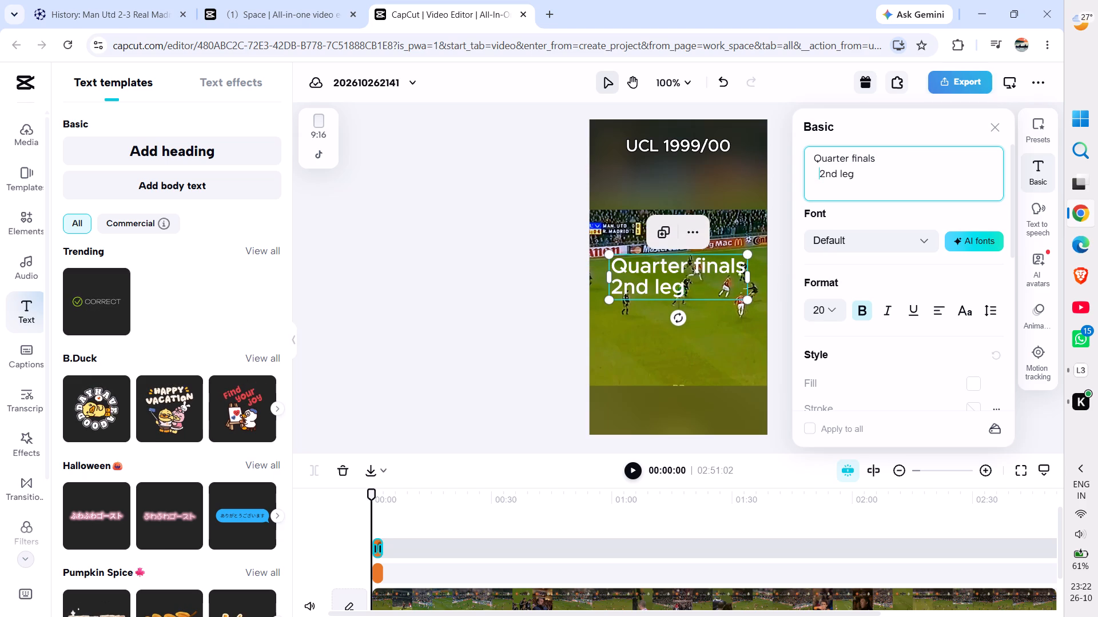
{"action": "key", "text": "space"}
{"action": "key", "text": "space"}
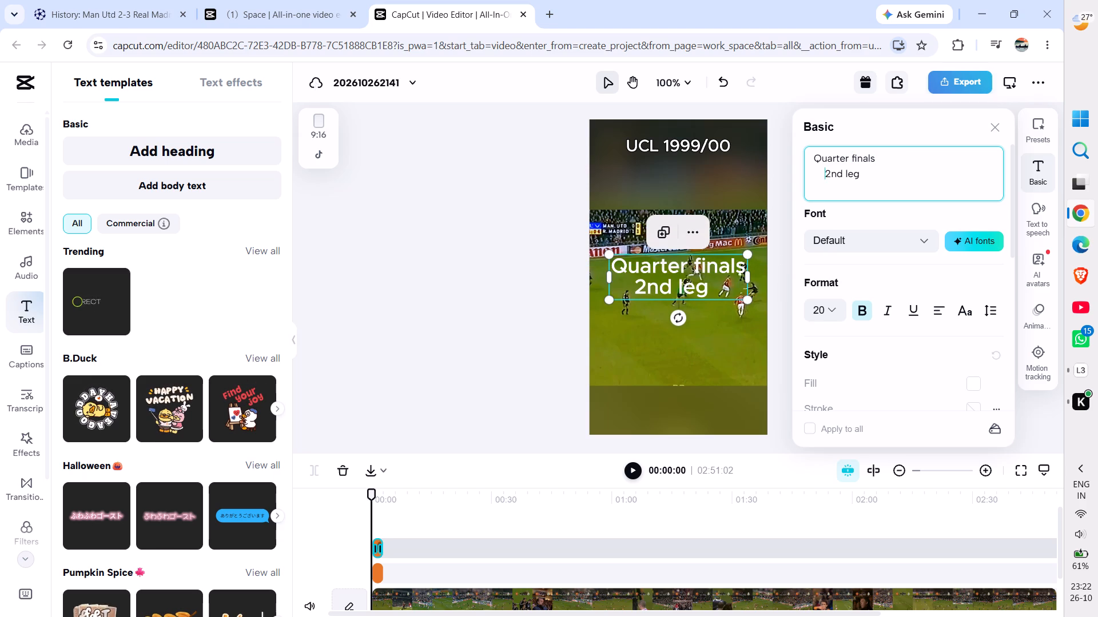
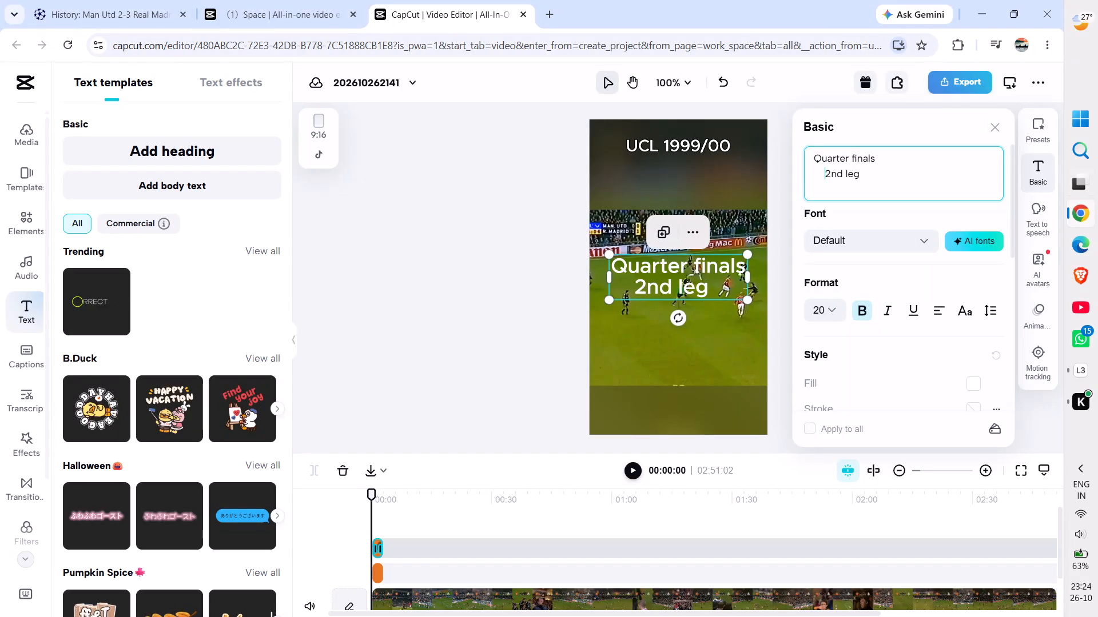
Apply the white text with black outline preset to the "Quarter finals 2nd leg" heading.
{"action": "left_click", "coordinate": [1040, 131]}
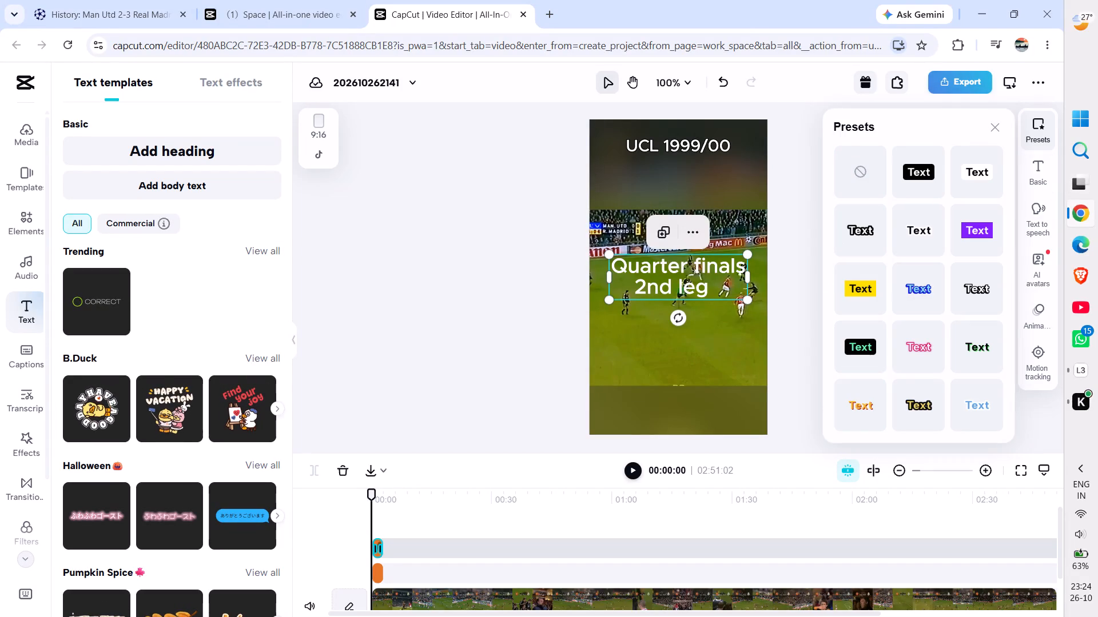
{"action": "left_click", "coordinate": [856, 228]}
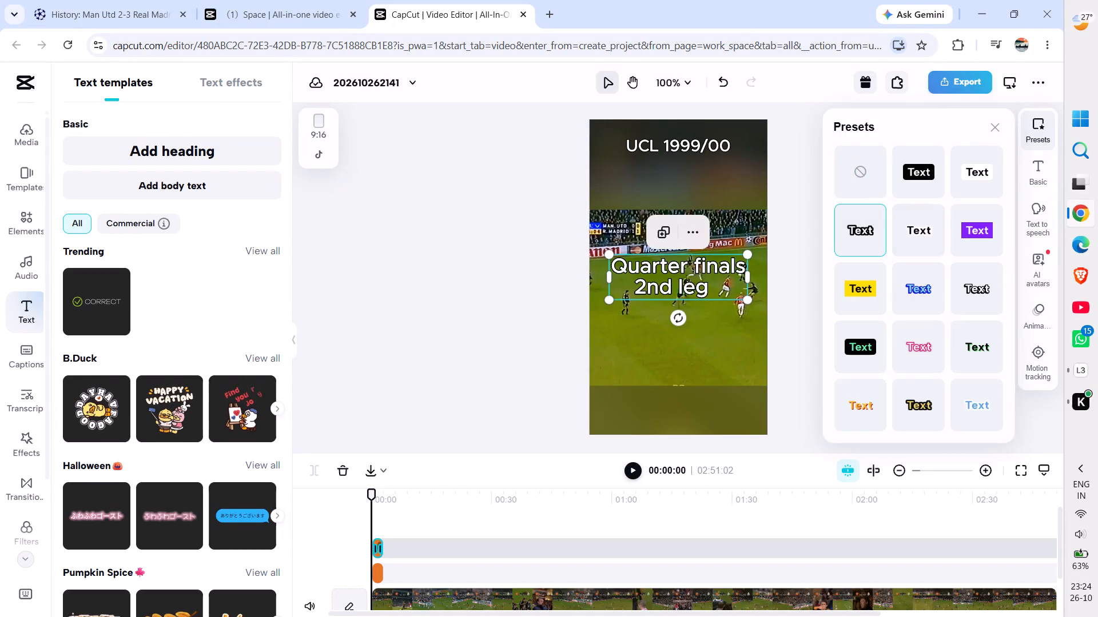
Set the scale of the "Quarter finals 2nd leg" heading to 50%.
{"action": "left_click", "coordinate": [1031, 174]}
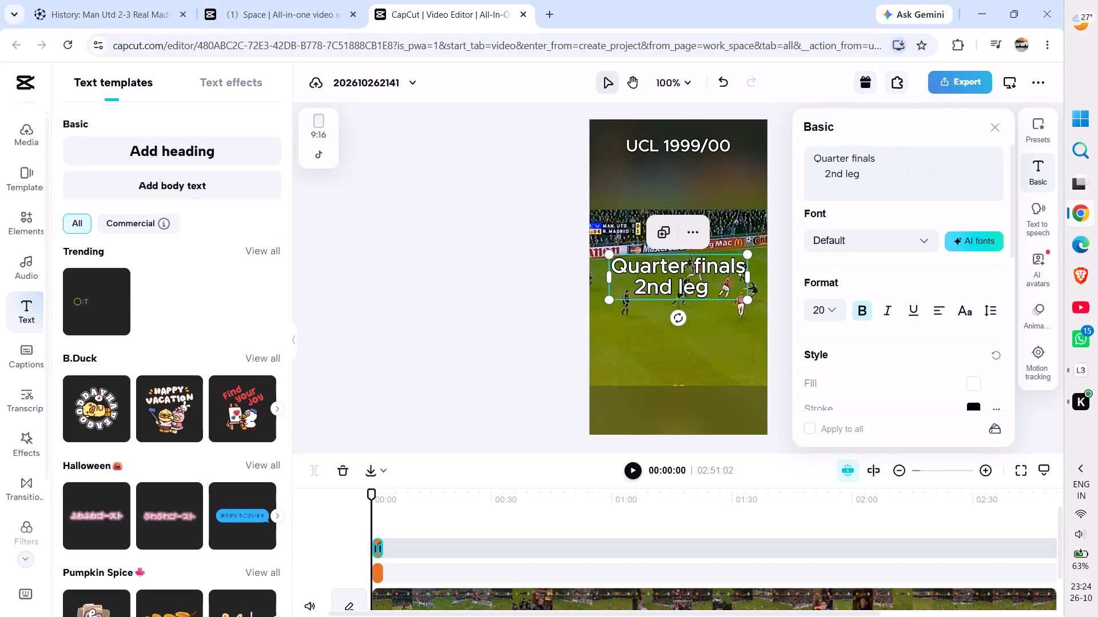
{"action": "scroll", "coordinate": [922, 320], "scroll_direction": "down", "scroll_amount": 5}
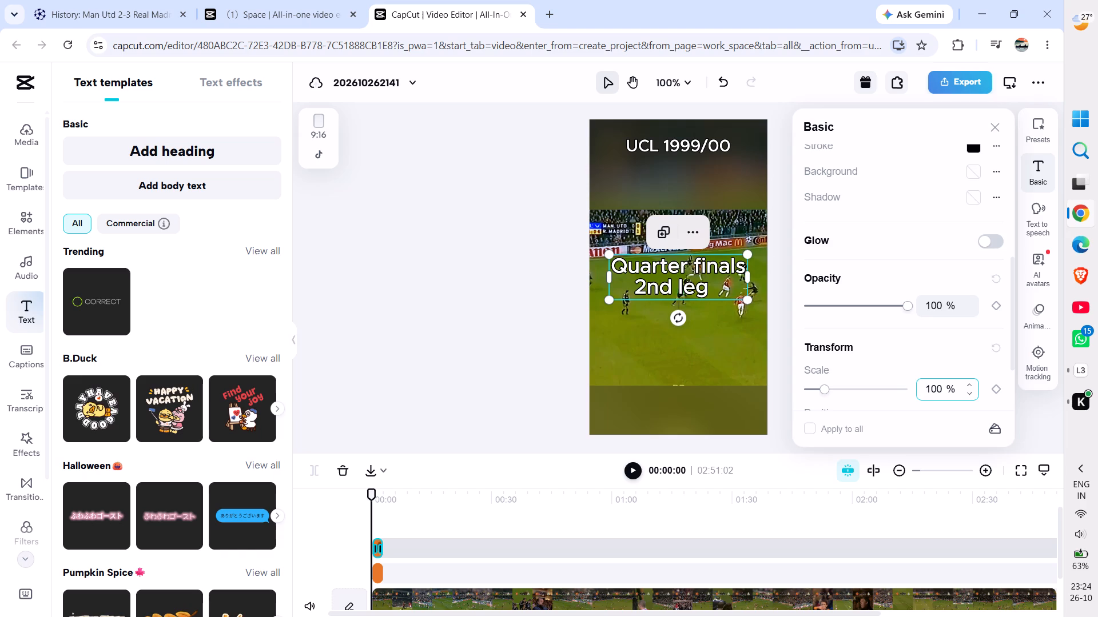
{"action": "left_click", "coordinate": [933, 389]}
{"action": "left_click", "coordinate": [937, 391]}
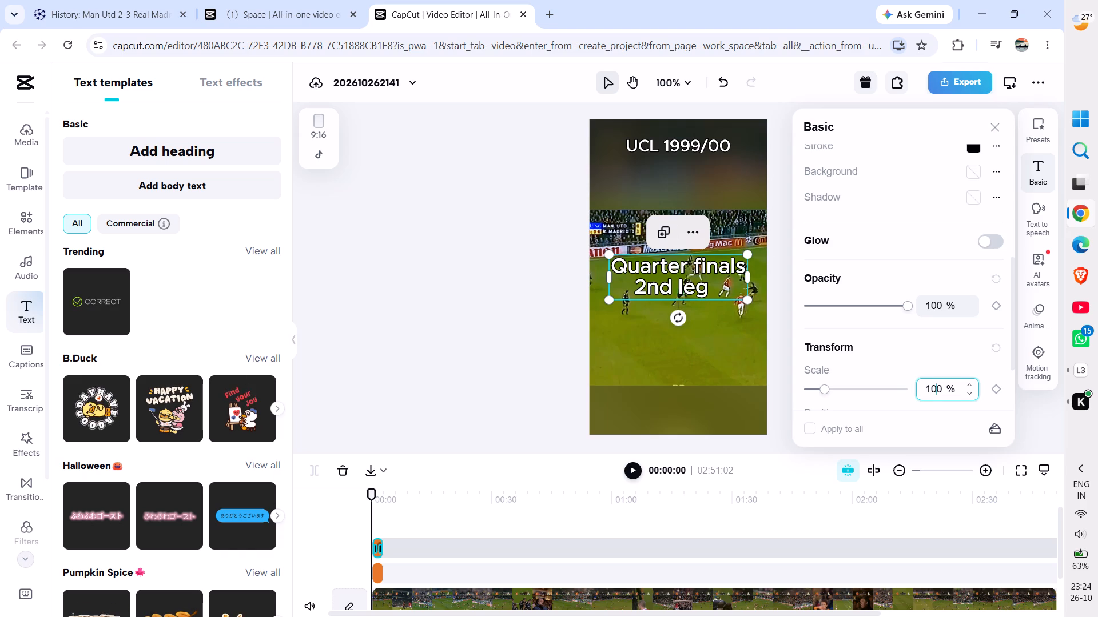
{"action": "key", "text": "BackSpace"}
{"action": "key", "text": "BackSpace"}
{"action": "key", "text": "BackSpace"}
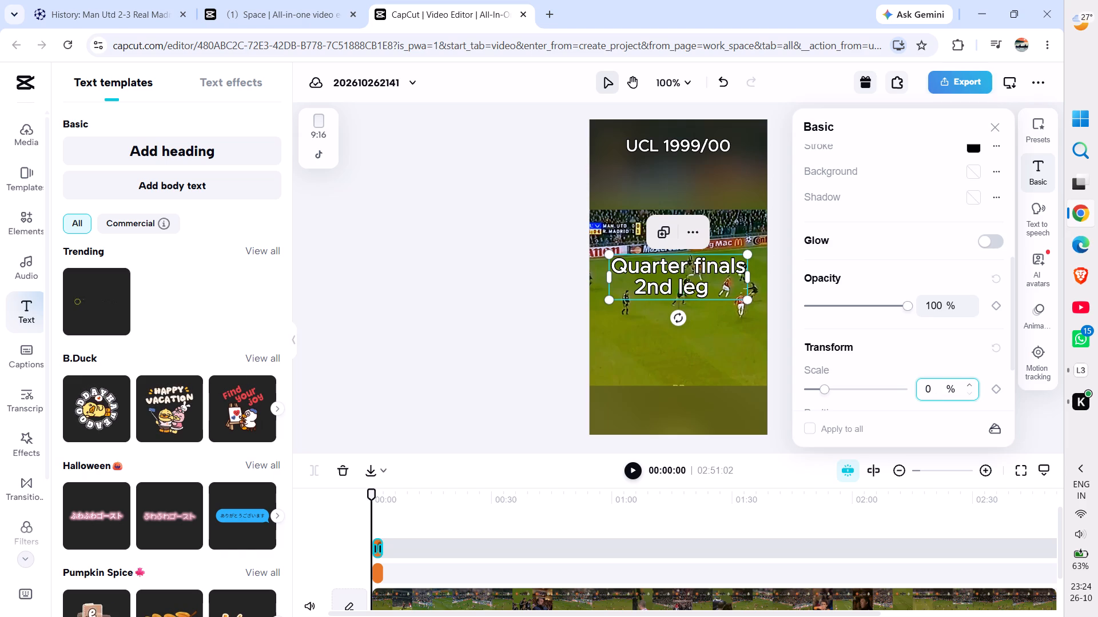
{"action": "key", "text": "5"}
{"action": "key", "text": "Return"}
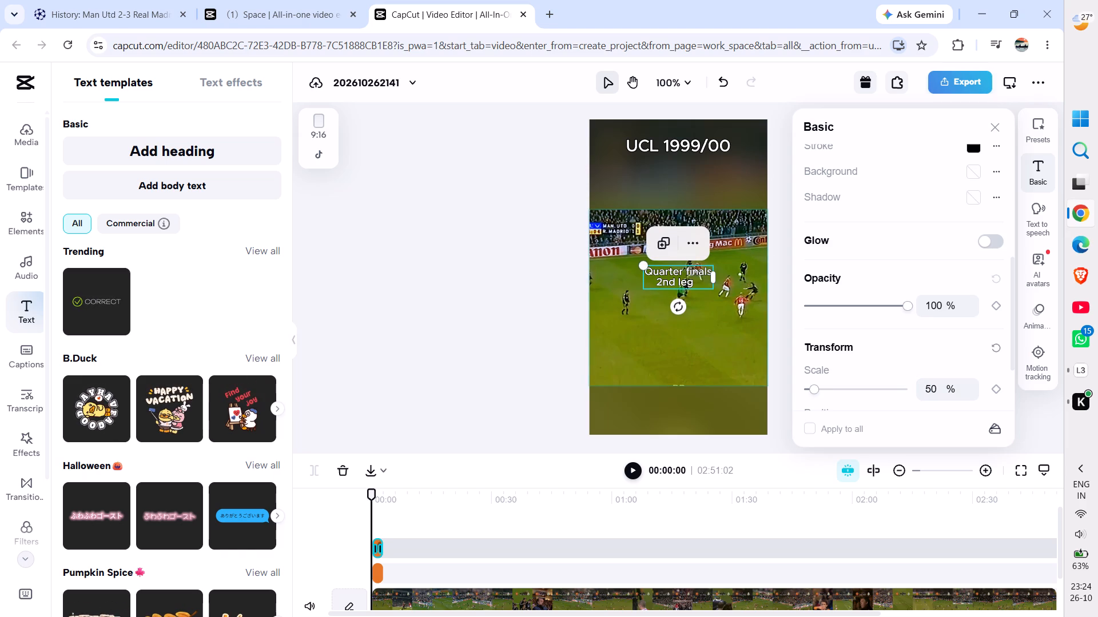
Move the "Quarter finals 2nd leg" heading up into the blurred top area, centred against the lower edge of "UCL 1999/00".
{"action": "left_click_drag", "start_coordinate": [672, 276], "coordinate": [674, 161]}
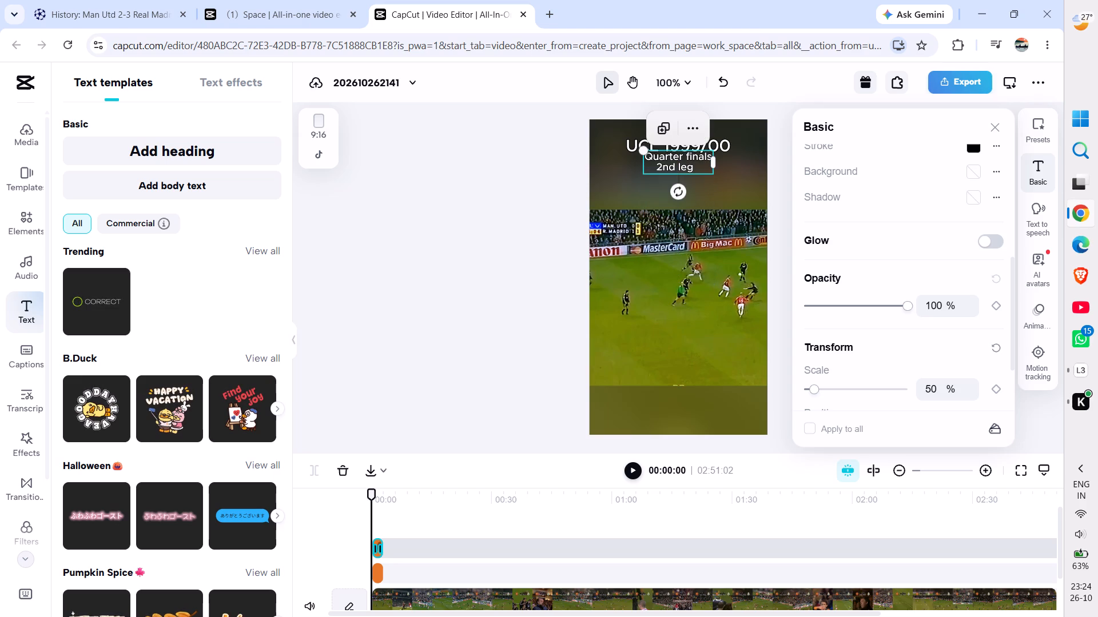
Change the fill colour of the "Quarter finals 2nd leg" heading to the recommended pale cream-yellow.
{"action": "scroll", "coordinate": [957, 226], "scroll_direction": "up", "scroll_amount": 4}
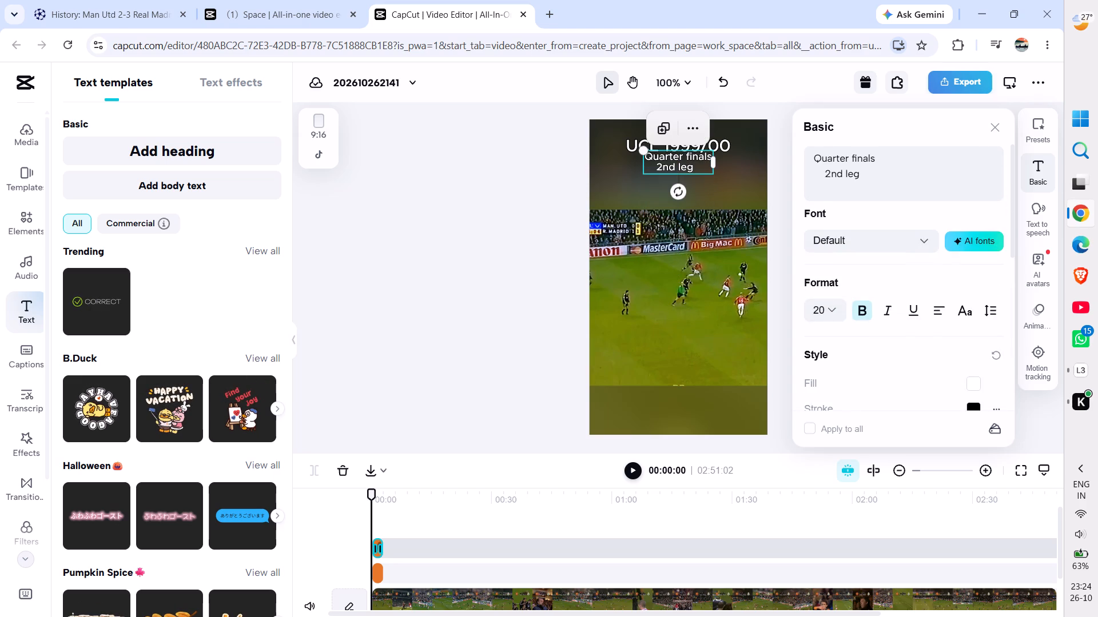
{"action": "scroll", "coordinate": [973, 252], "scroll_direction": "up", "scroll_amount": 1}
{"action": "scroll", "coordinate": [973, 252], "scroll_direction": "down", "scroll_amount": 2}
{"action": "left_click", "coordinate": [973, 254]}
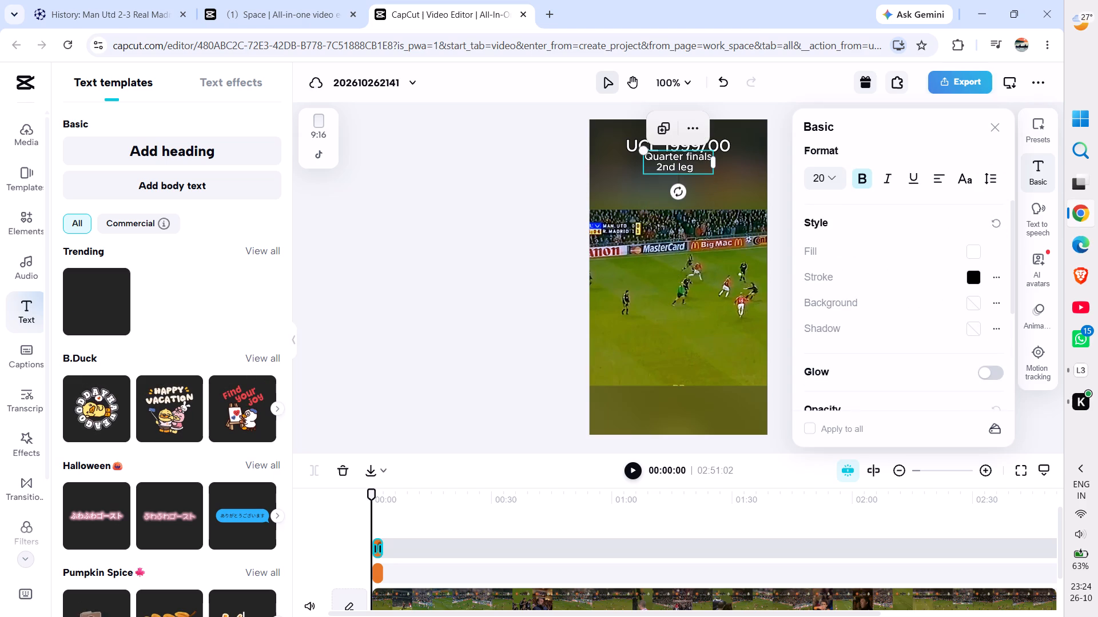
{"action": "left_click", "coordinate": [897, 432]}
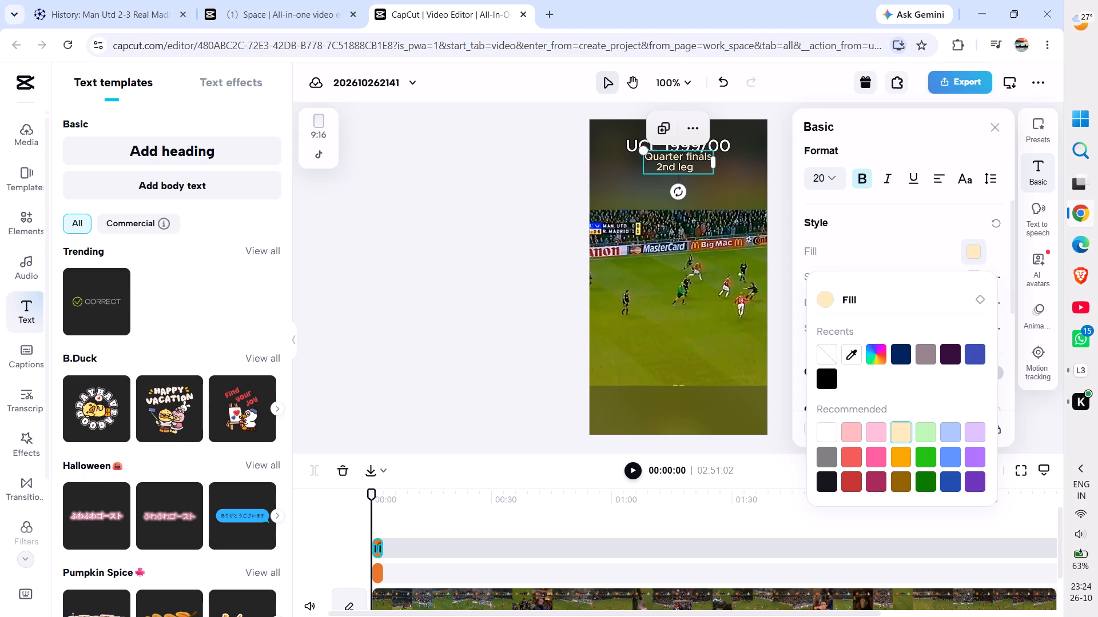
{"action": "left_click", "coordinate": [885, 127]}
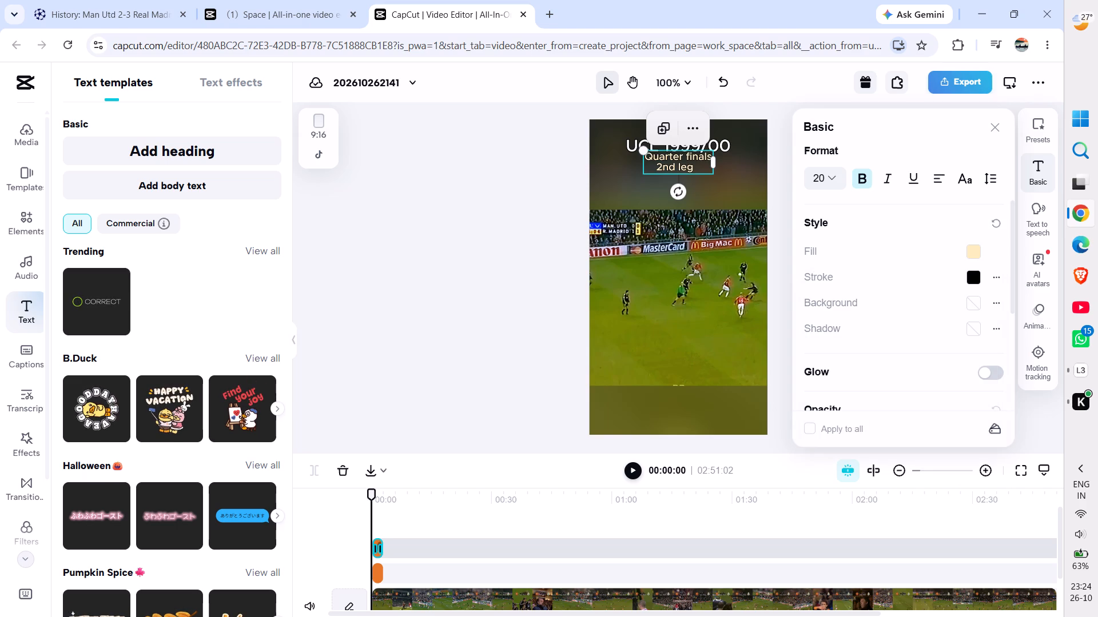
{"action": "scroll", "coordinate": [868, 289], "scroll_direction": "down", "scroll_amount": 1}
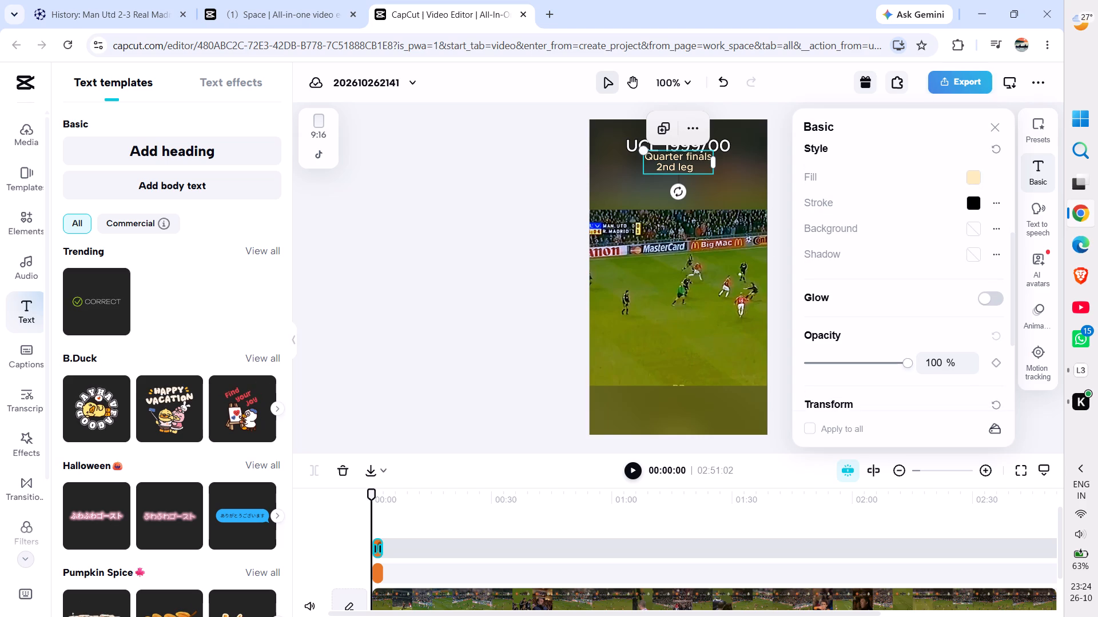
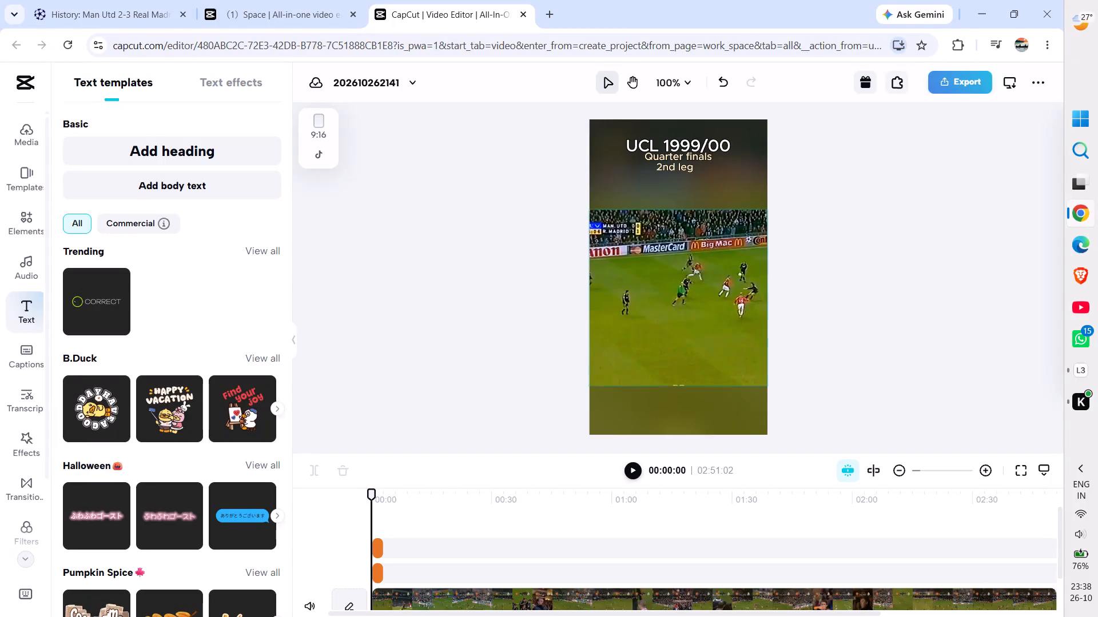
Move the "Quarter finals 2nd leg" heading slightly down so it sits clear below "UCL 1999/00", keeping it centred.
{"action": "left_click", "coordinate": [667, 167]}
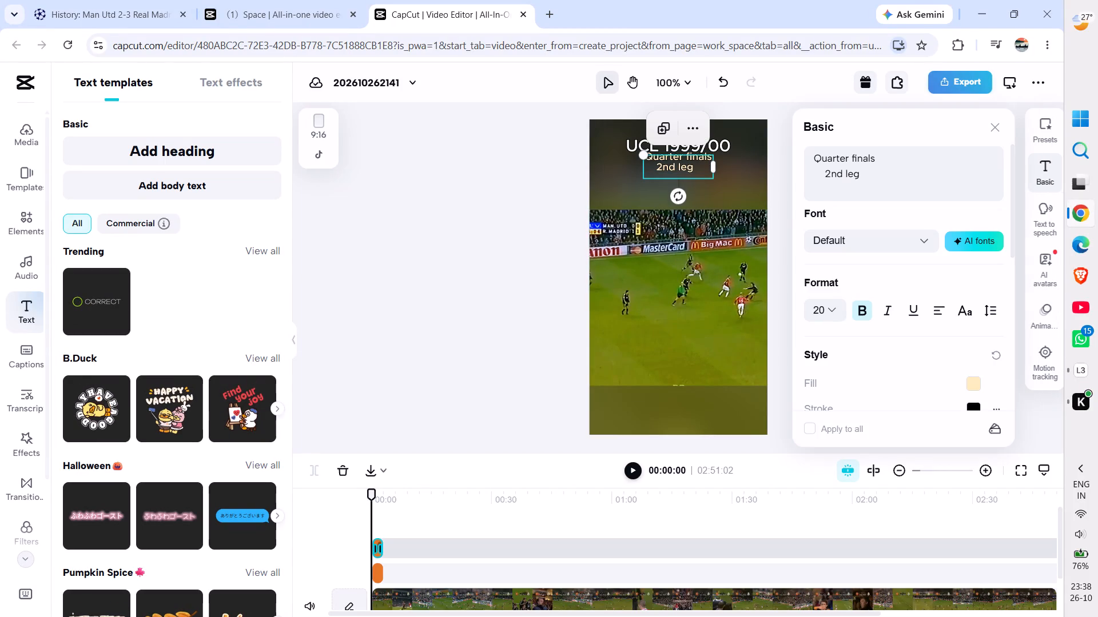
{"action": "left_click", "coordinate": [524, 195]}
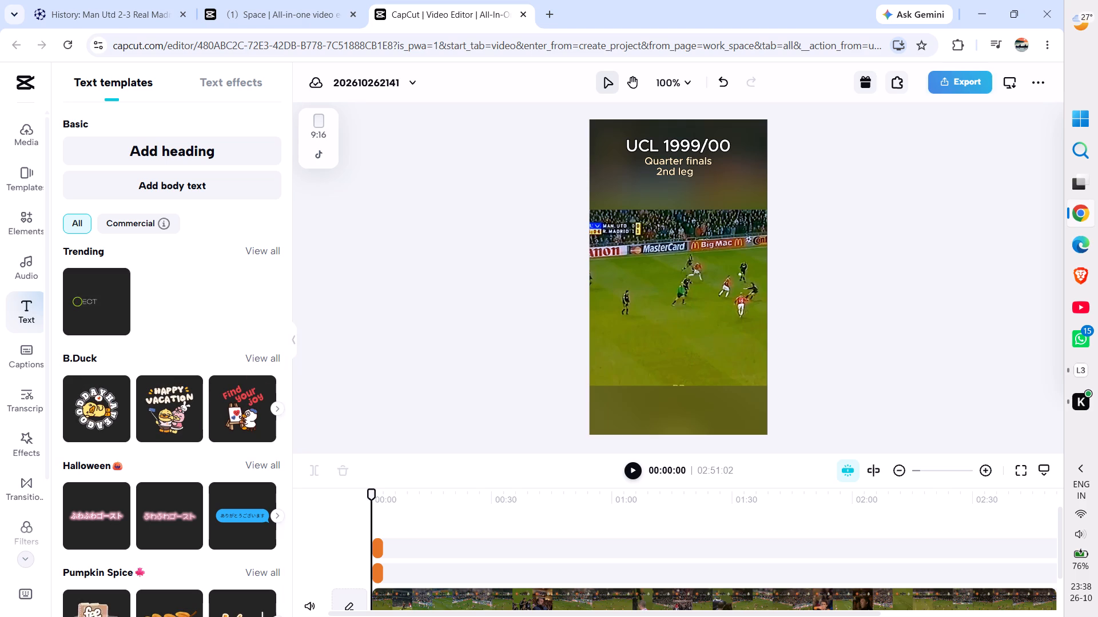
Add a new heading at the start of the video and replace its placeholder text with "0 - 0".
{"action": "left_click", "coordinate": [155, 149]}
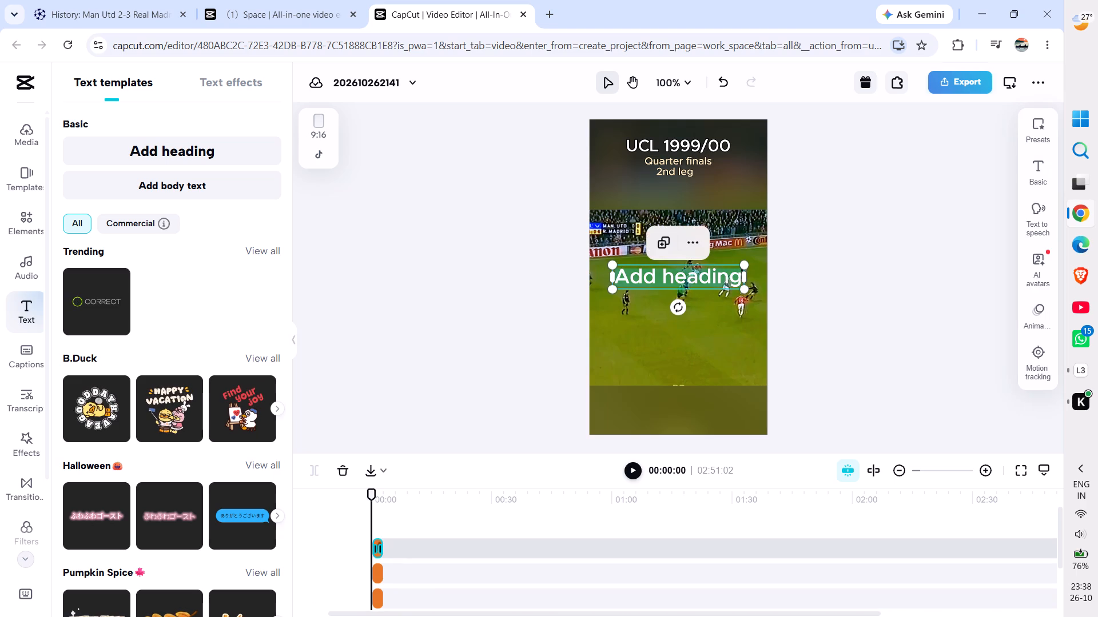
{"action": "left_click", "coordinate": [1045, 170]}
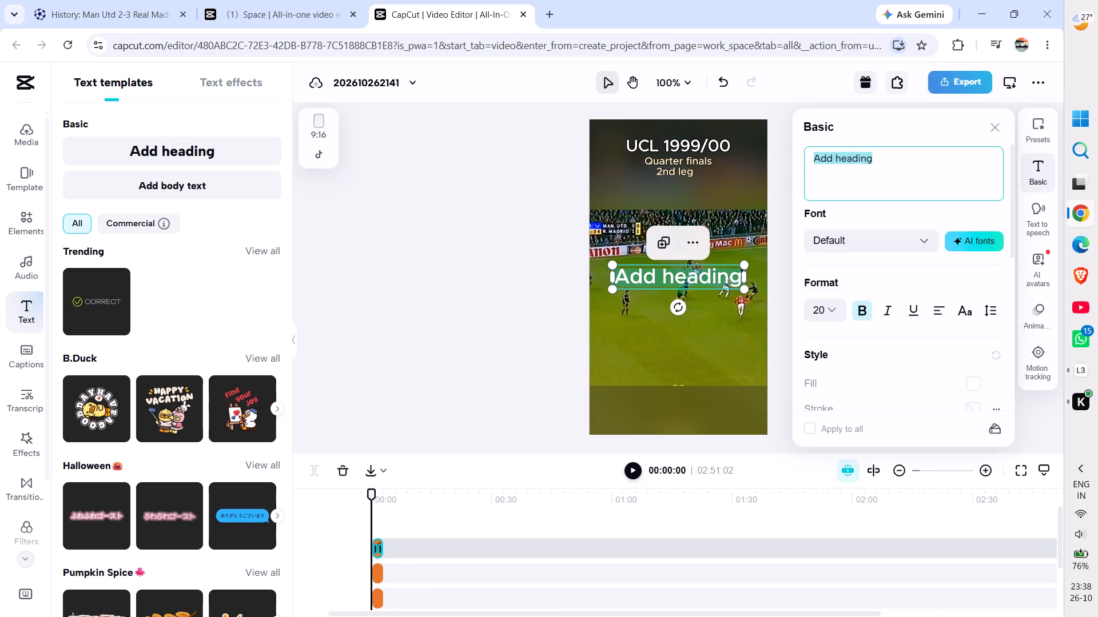
{"action": "left_click", "coordinate": [885, 167]}
{"action": "key", "text": "BackSpace"}
{"action": "key", "text": "BackSpace"}
{"action": "key", "text": "BackSpace"}
{"action": "key", "text": "BackSpace"}
{"action": "key", "text": "BackSpace"}
{"action": "key", "text": "BackSpace"}
{"action": "key", "text": "BackSpace"}
{"action": "key", "text": "BackSpace"}
{"action": "key", "text": "BackSpace"}
{"action": "key", "text": "BackSpace"}
{"action": "key", "text": "BackSpace"}
{"action": "key", "text": "BackSpace"}
{"action": "key", "text": "BackSpace"}
{"action": "key", "text": "BackSpace"}
{"action": "key", "text": "BackSpace"}
{"action": "key", "text": "BackSpace"}
{"action": "key", "text": "BackSpace"}
{"action": "key", "text": "BackSpace"}
{"action": "key", "text": "BackSpace"}
{"action": "key", "text": "BackSpace"}
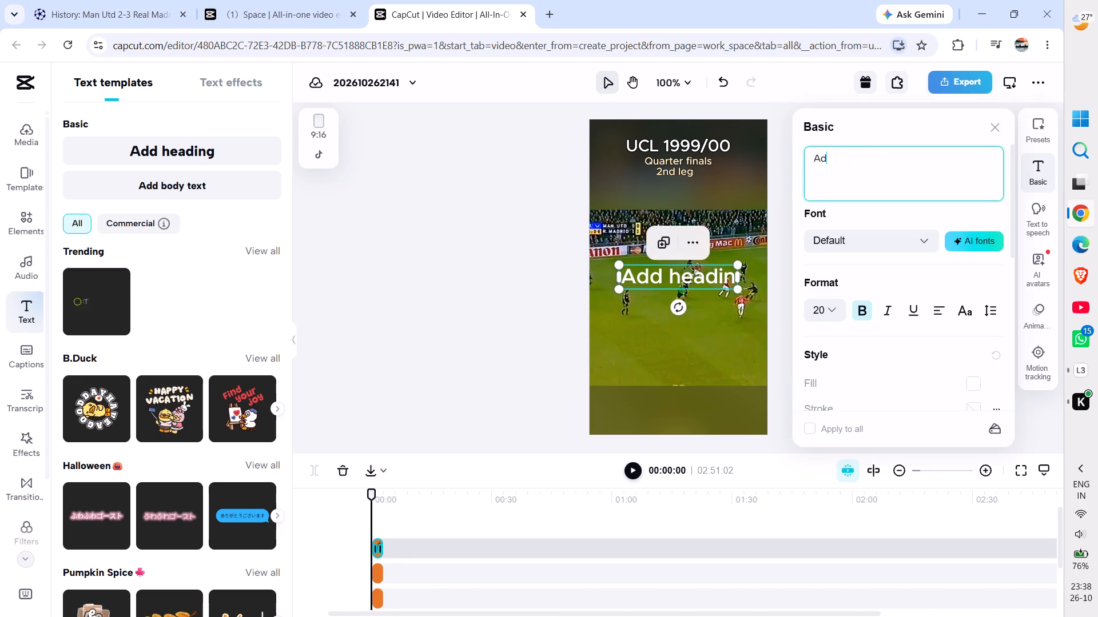
{"action": "type", "text": "0"}
{"action": "key", "text": "space"}
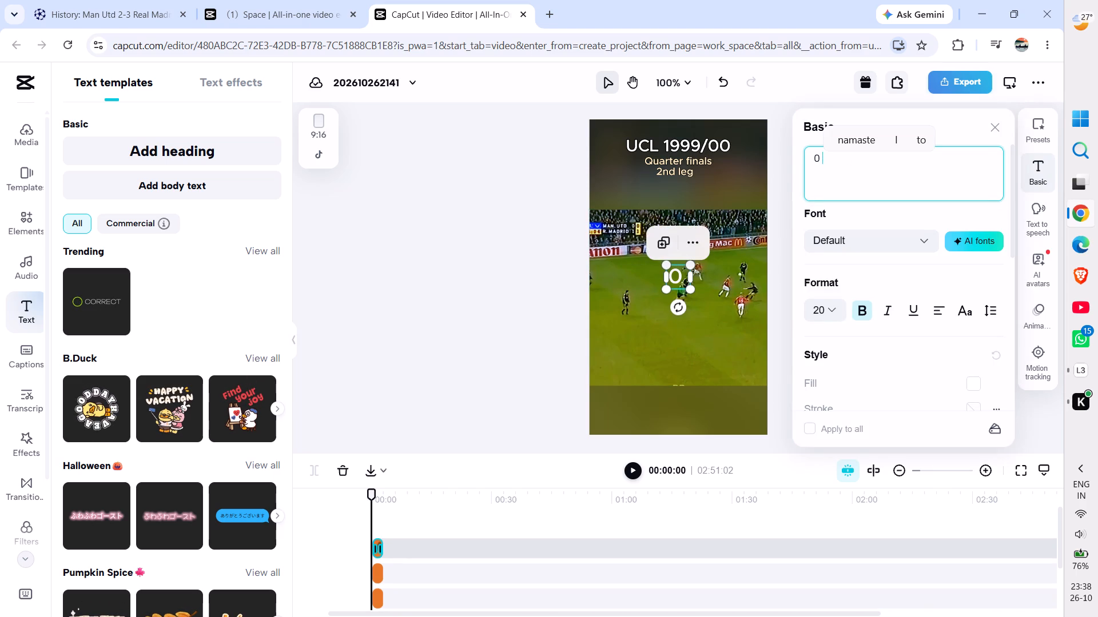
{"action": "type", "text": "- 0"}
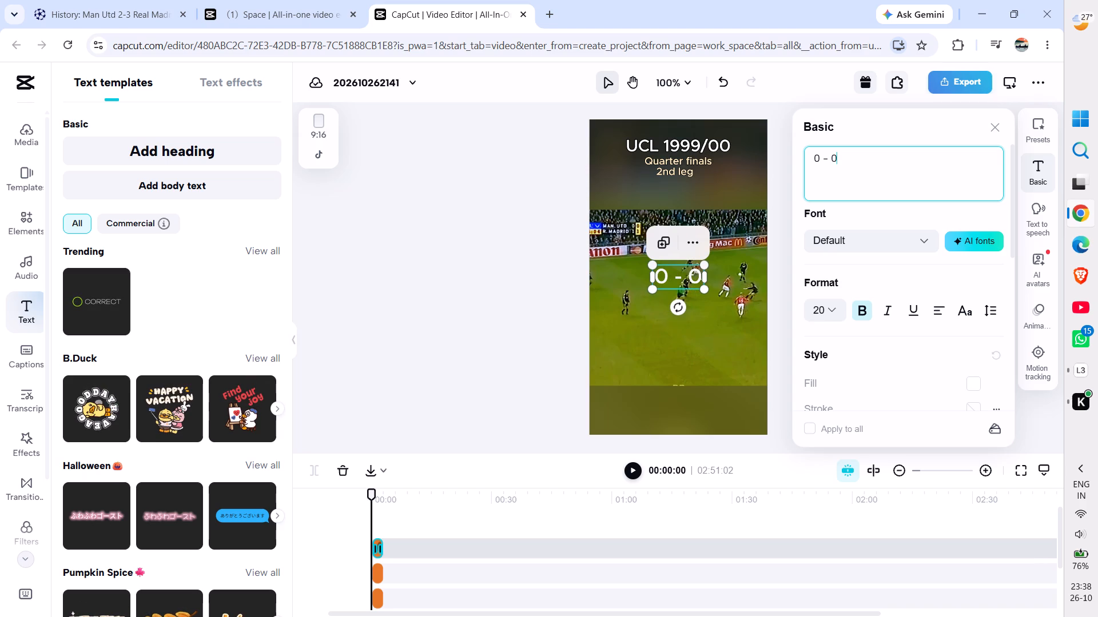
Apply the white text with black outline preset to the "0 - 0" heading.
{"action": "left_click", "coordinate": [1039, 125]}
{"action": "left_click", "coordinate": [861, 236]}
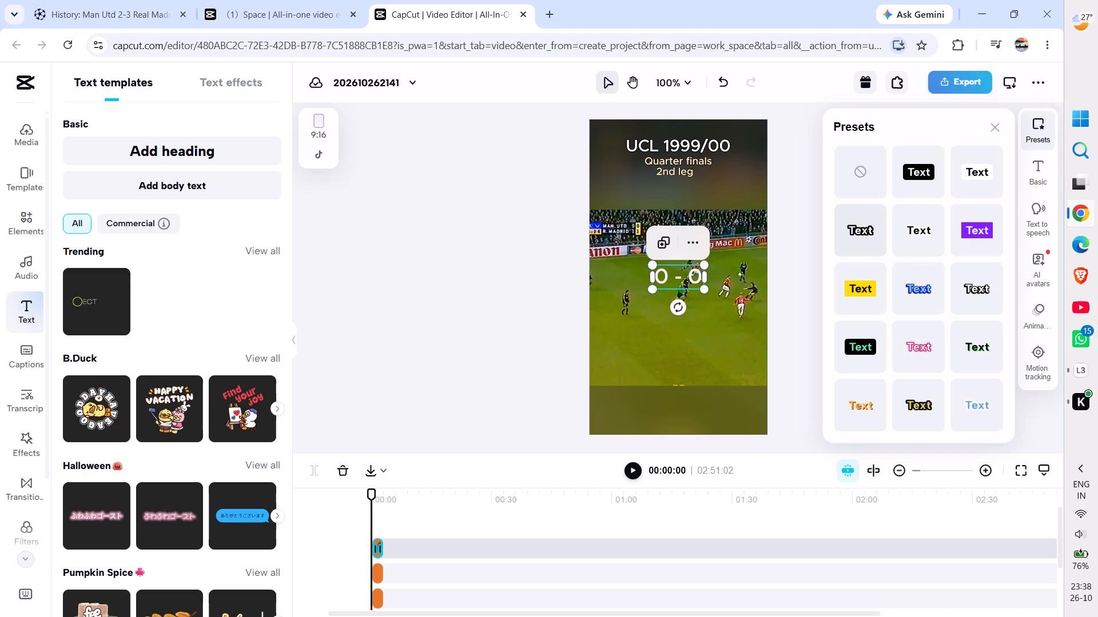
{"action": "left_click", "coordinate": [787, 233]}
Move the "0 - 0" score heading up into the blurred top area, centred just below "Quarter finals 2nd leg".
{"action": "left_click", "coordinate": [680, 277]}
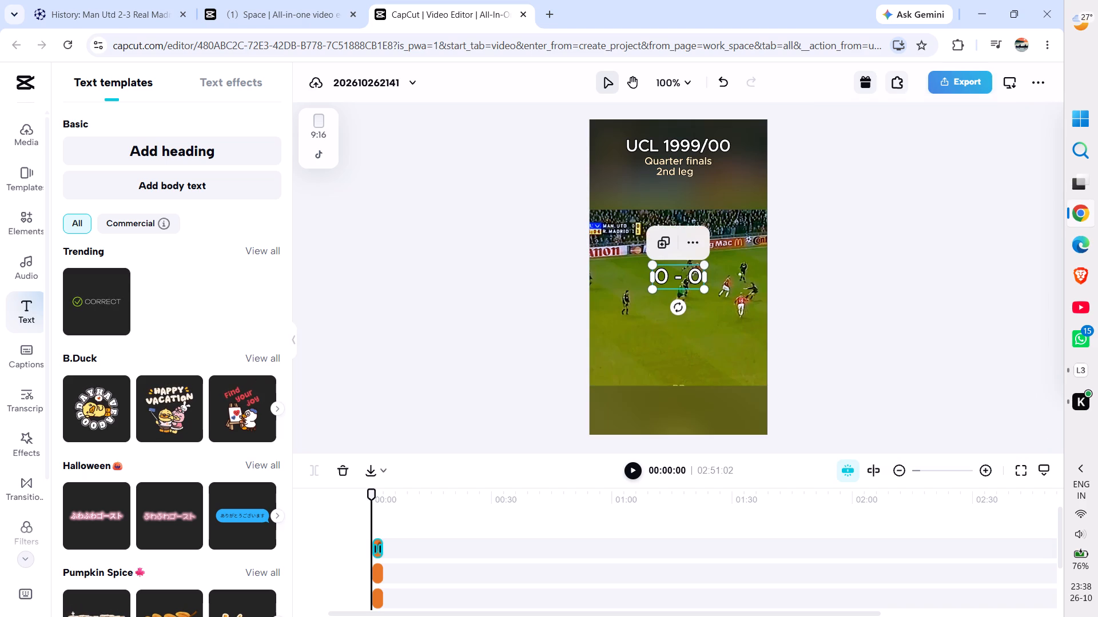
{"action": "left_click_drag", "start_coordinate": [680, 277], "coordinate": [679, 197]}
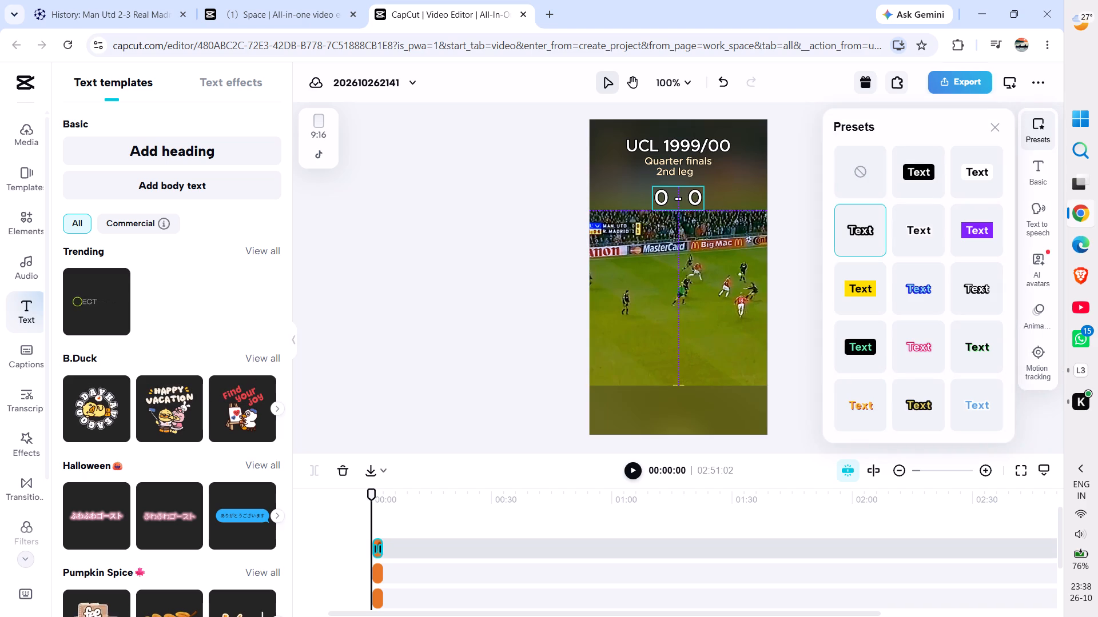
{"action": "left_click_drag", "start_coordinate": [679, 197], "coordinate": [679, 192]}
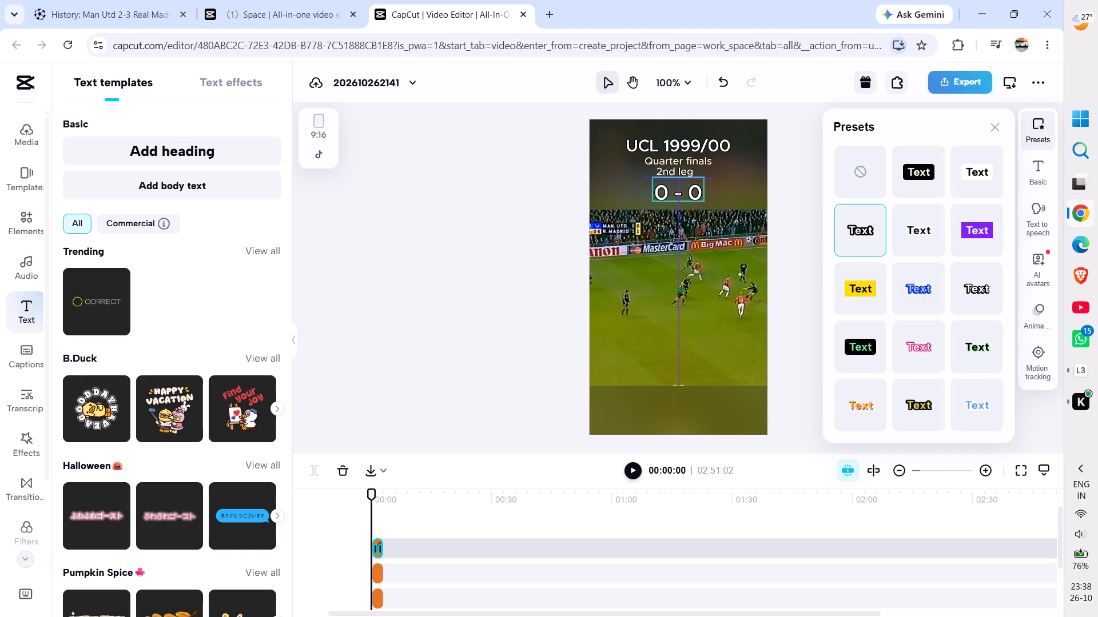
{"action": "left_click_drag", "start_coordinate": [679, 192], "coordinate": [679, 193]}
{"action": "left_click", "coordinate": [540, 219]}
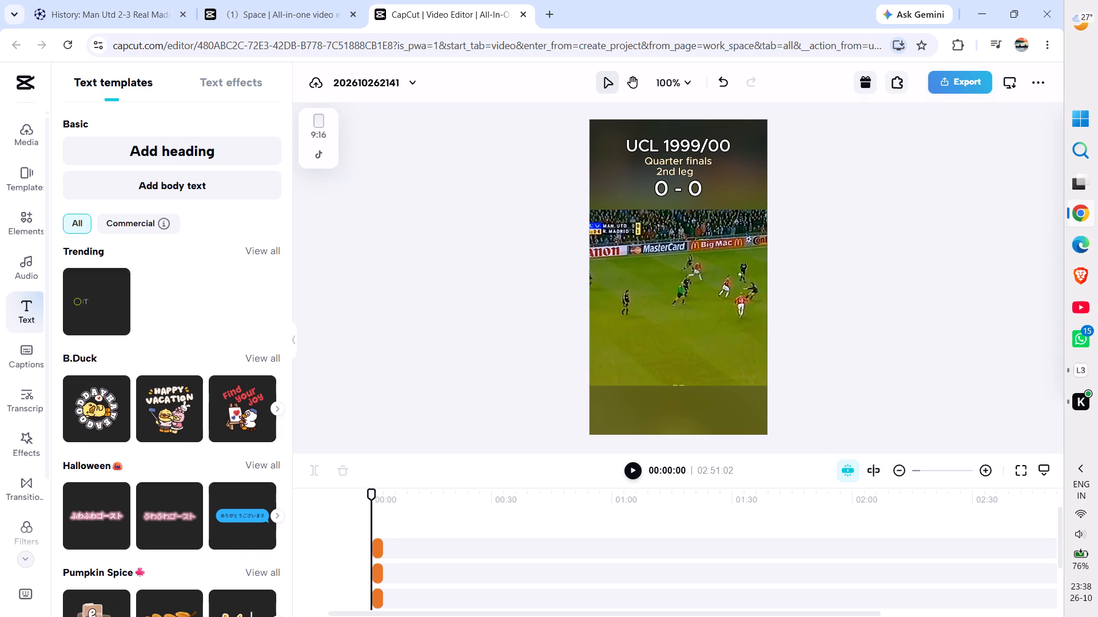
Open the uploaded media library with the team crests.
{"action": "left_click", "coordinate": [30, 141]}
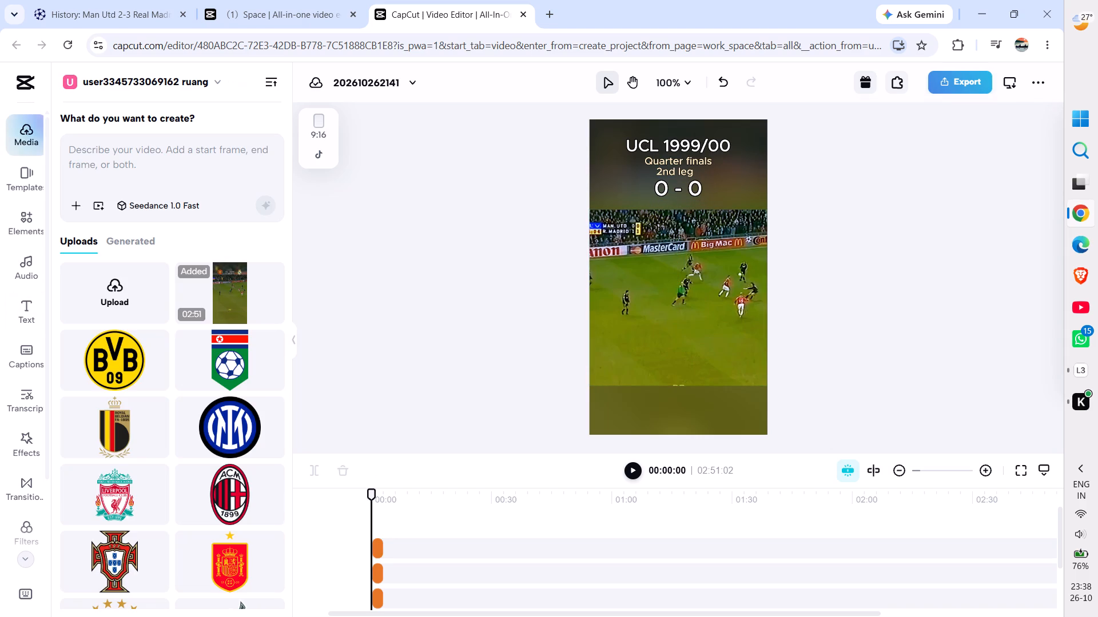
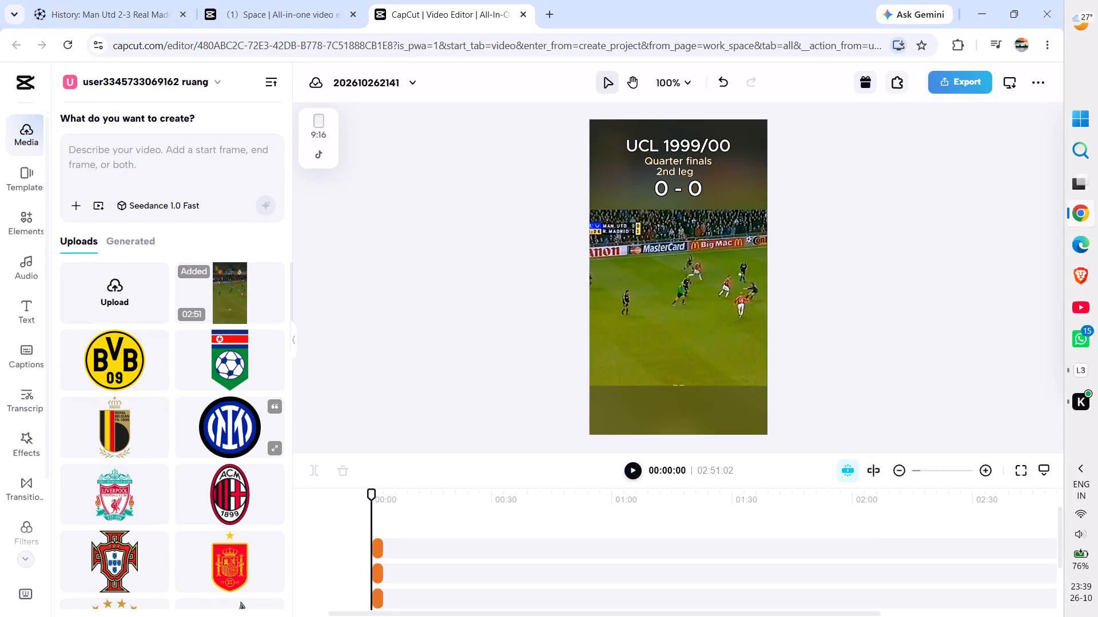
Find the Real Madrid crest in the uploaded media and place it on the video canvas at 00:00.
{"action": "scroll", "coordinate": [213, 438], "scroll_direction": "down", "scroll_amount": 6}
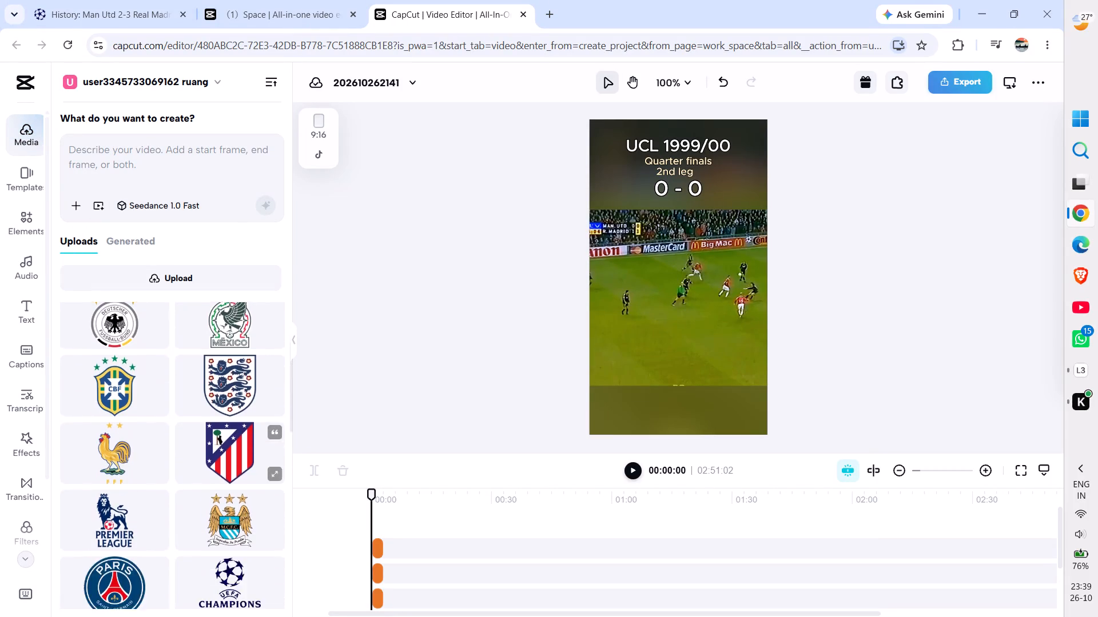
{"action": "scroll", "coordinate": [213, 438], "scroll_direction": "down", "scroll_amount": 2}
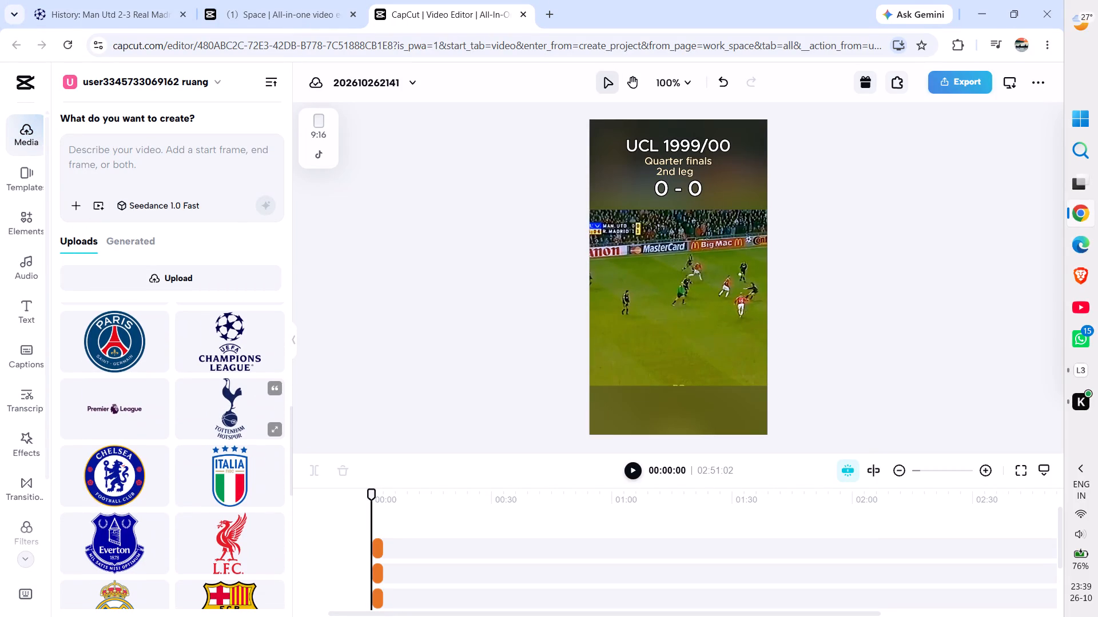
{"action": "scroll", "coordinate": [213, 438], "scroll_direction": "up", "scroll_amount": 4}
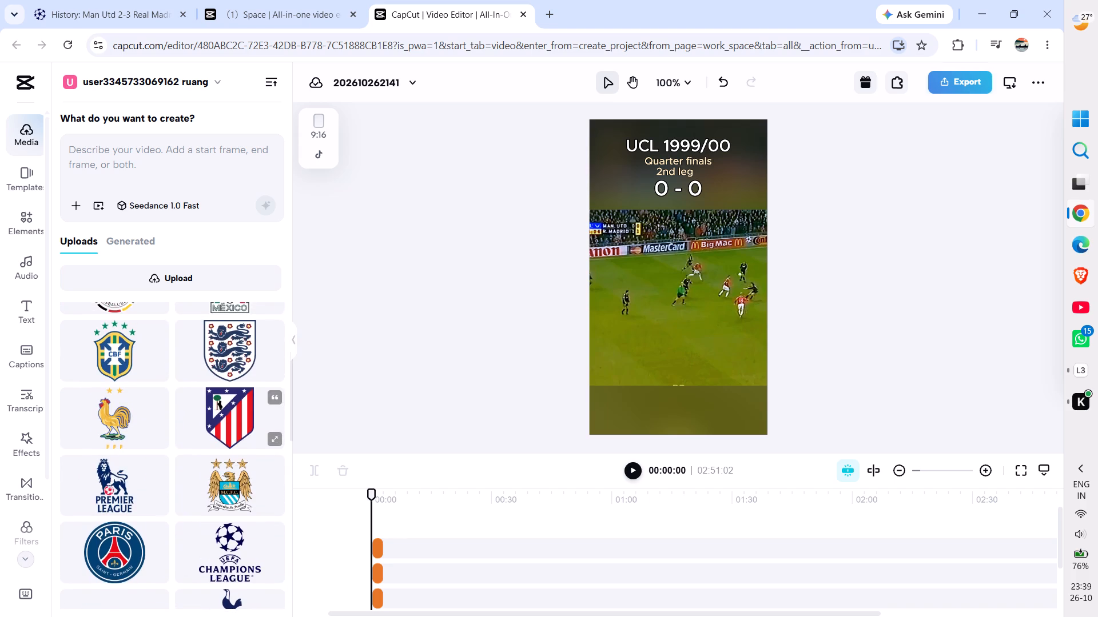
{"action": "scroll", "coordinate": [213, 438], "scroll_direction": "up", "scroll_amount": 3}
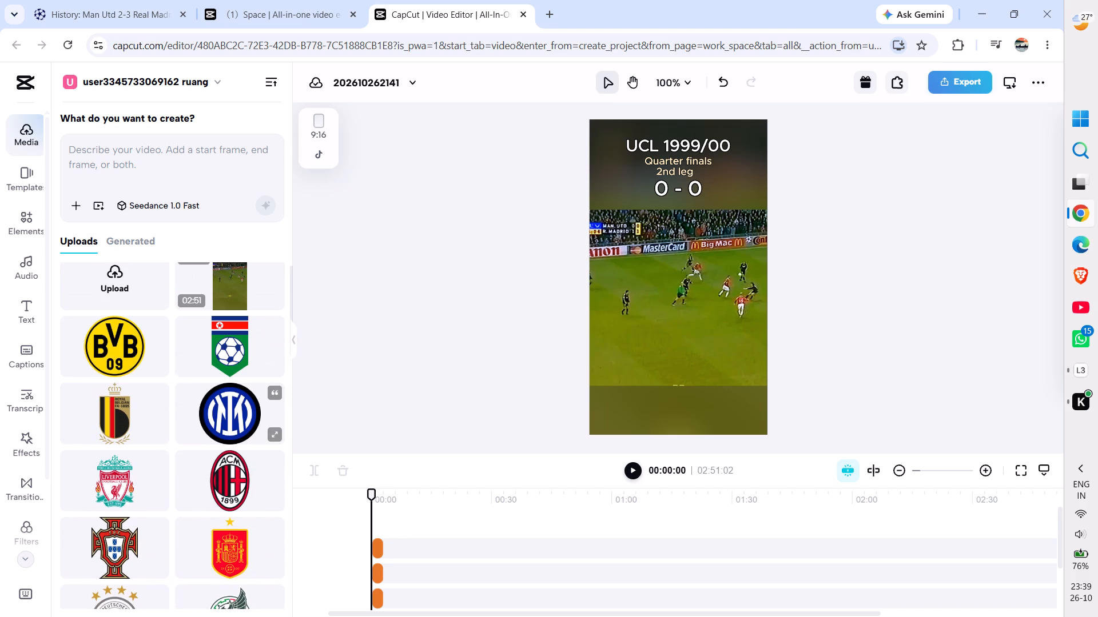
{"action": "scroll", "coordinate": [213, 438], "scroll_direction": "up", "scroll_amount": 1}
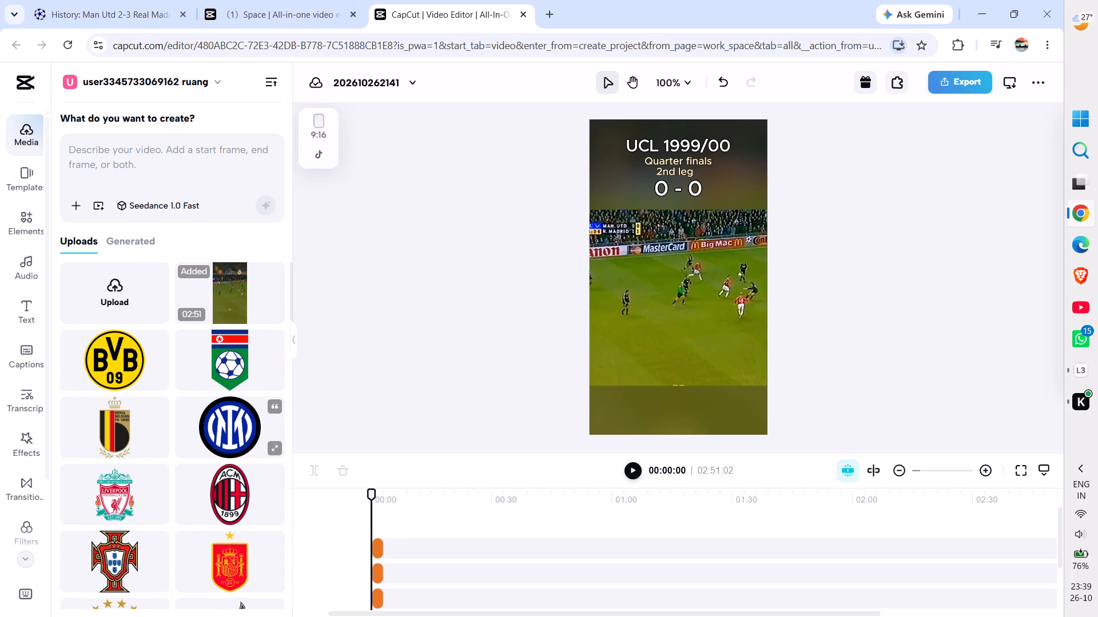
{"action": "scroll", "coordinate": [213, 438], "scroll_direction": "up", "scroll_amount": 1}
{"action": "scroll", "coordinate": [213, 438], "scroll_direction": "down", "scroll_amount": 2}
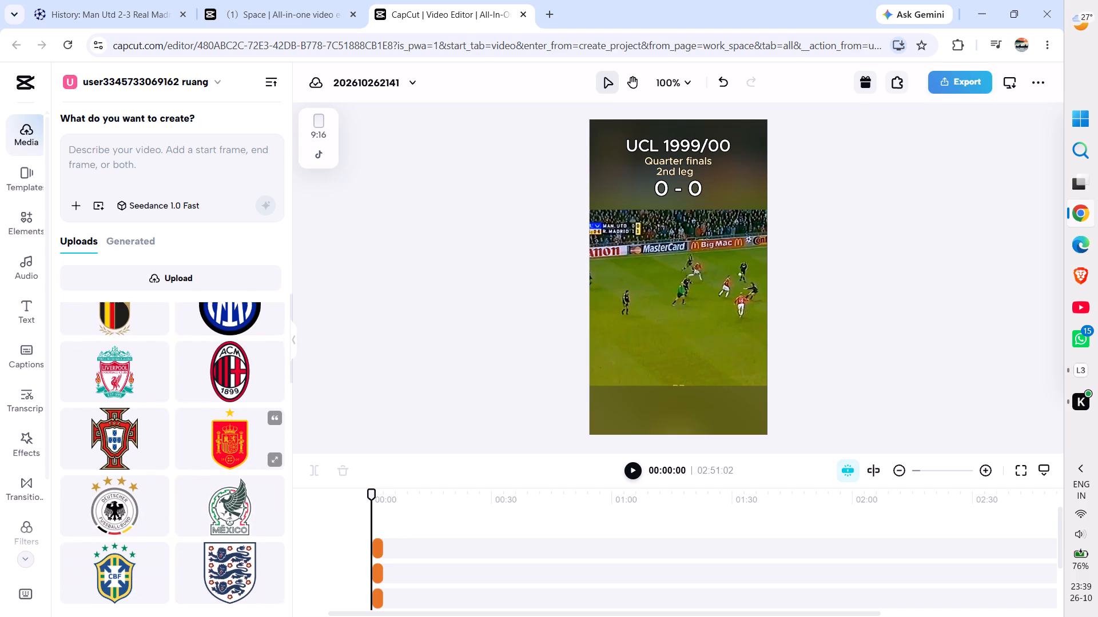
{"action": "scroll", "coordinate": [213, 438], "scroll_direction": "down", "scroll_amount": 4}
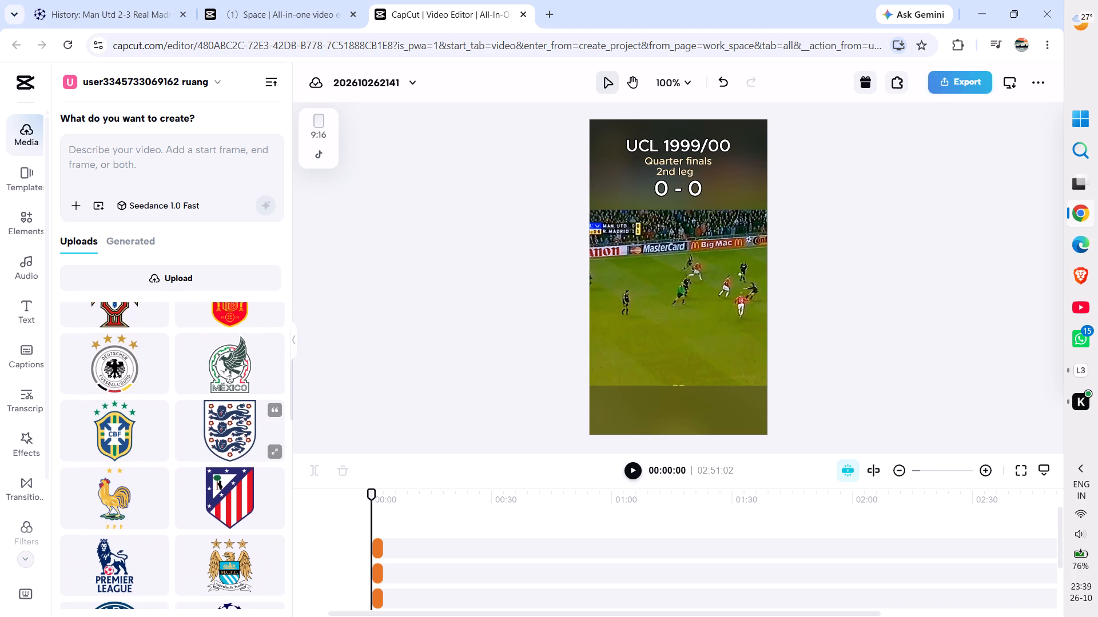
{"action": "scroll", "coordinate": [213, 438], "scroll_direction": "down", "scroll_amount": 3}
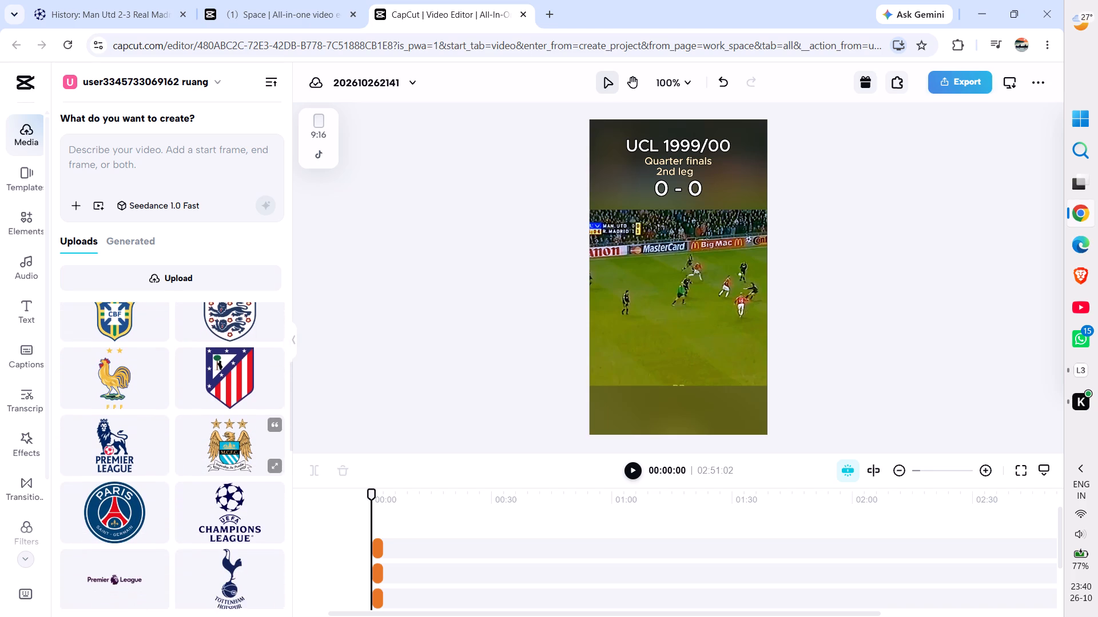
{"action": "scroll", "coordinate": [213, 438], "scroll_direction": "down", "scroll_amount": 3}
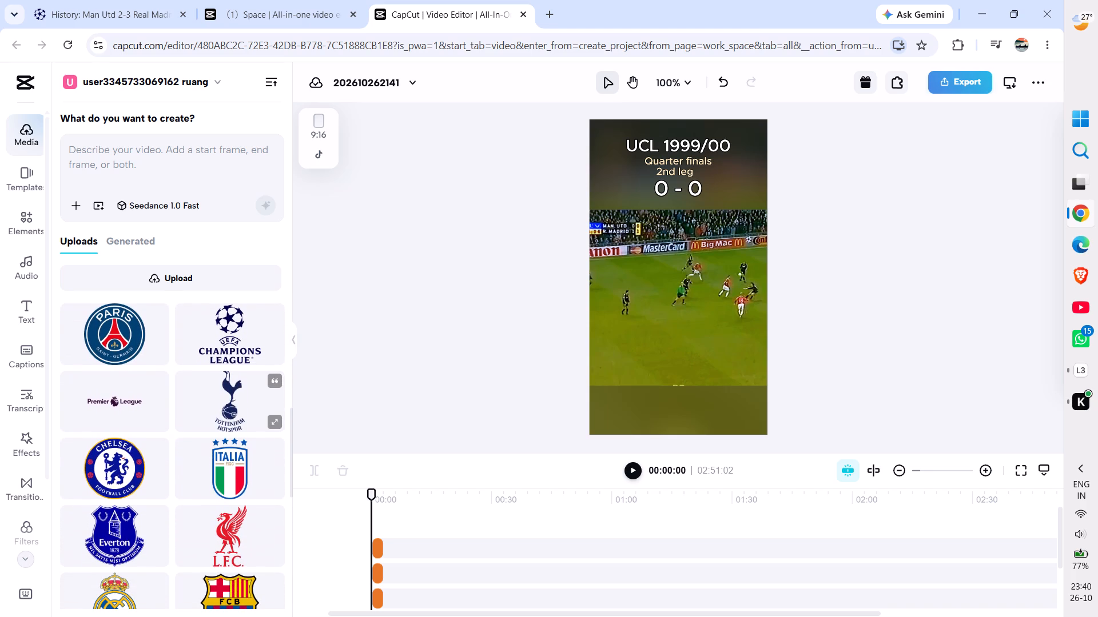
{"action": "scroll", "coordinate": [213, 438], "scroll_direction": "down", "scroll_amount": 3}
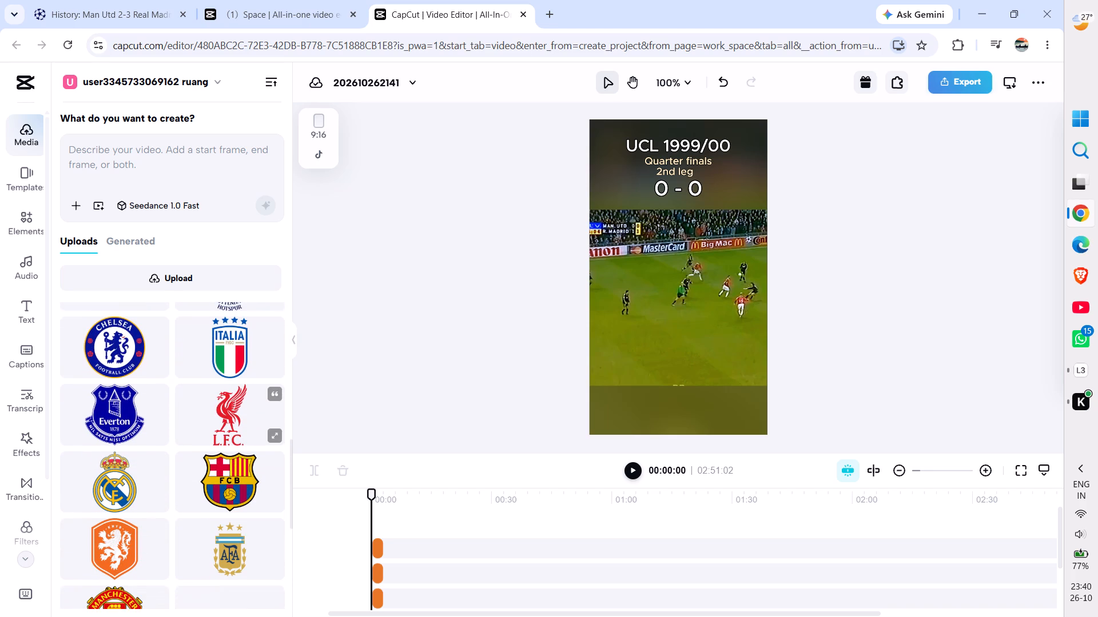
{"action": "scroll", "coordinate": [213, 438], "scroll_direction": "down", "scroll_amount": 1}
{"action": "left_click_drag", "start_coordinate": [120, 455], "coordinate": [128, 454]}
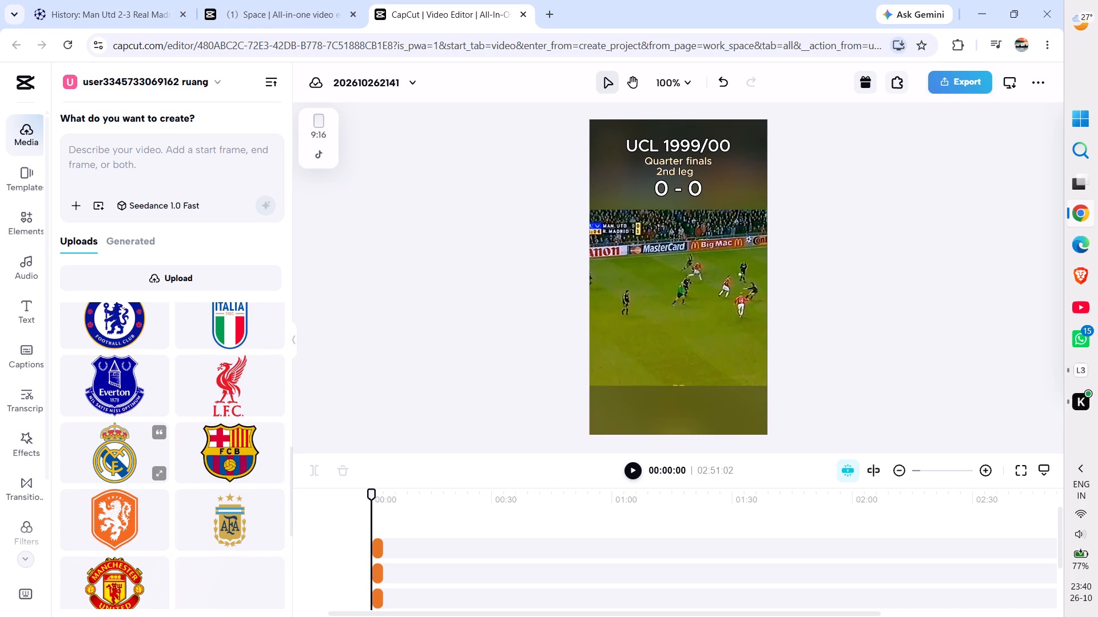
{"action": "left_click_drag", "start_coordinate": [128, 454], "coordinate": [653, 265]}
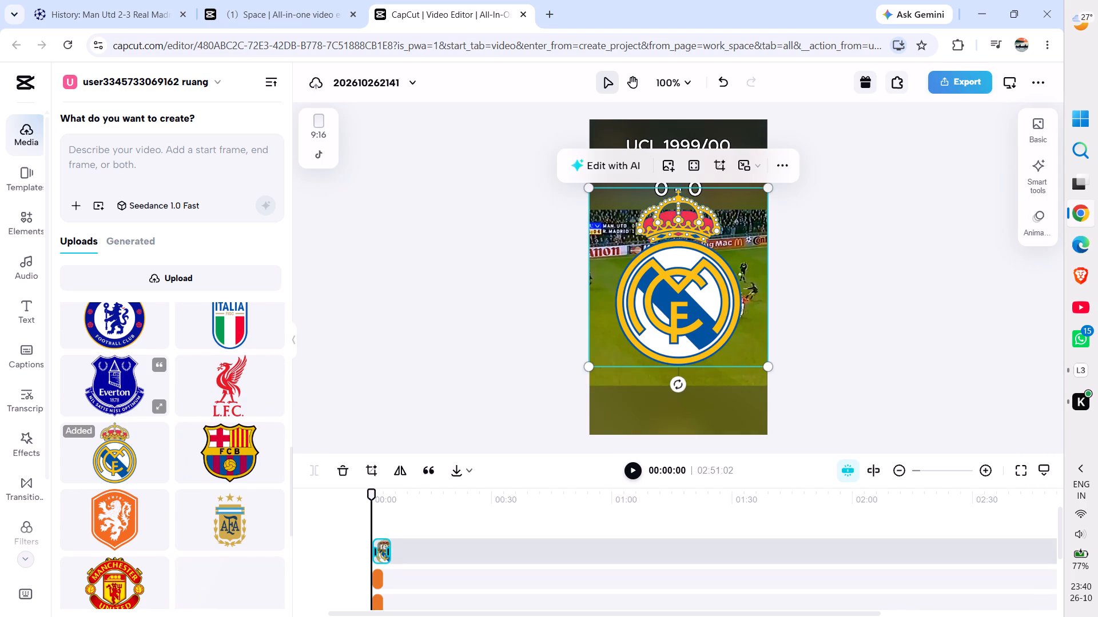
Find the Manchester United crest in the uploaded media and place it on the video canvas at 00:00.
{"action": "scroll", "coordinate": [176, 421], "scroll_direction": "up", "scroll_amount": 4}
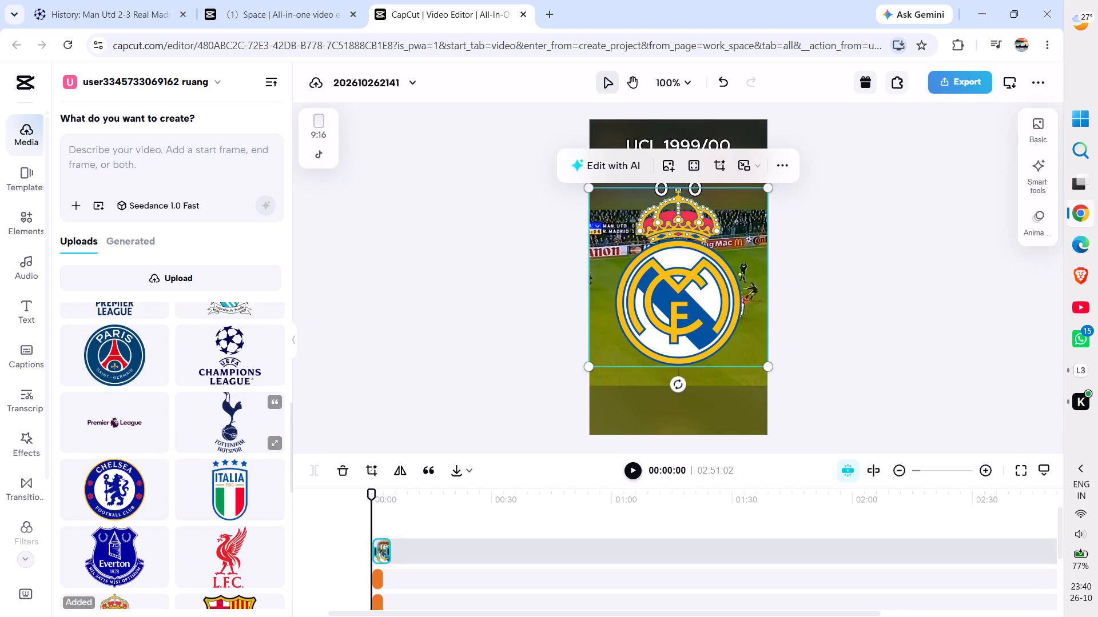
{"action": "scroll", "coordinate": [176, 421], "scroll_direction": "up", "scroll_amount": 4}
{"action": "scroll", "coordinate": [176, 421], "scroll_direction": "down", "scroll_amount": 5}
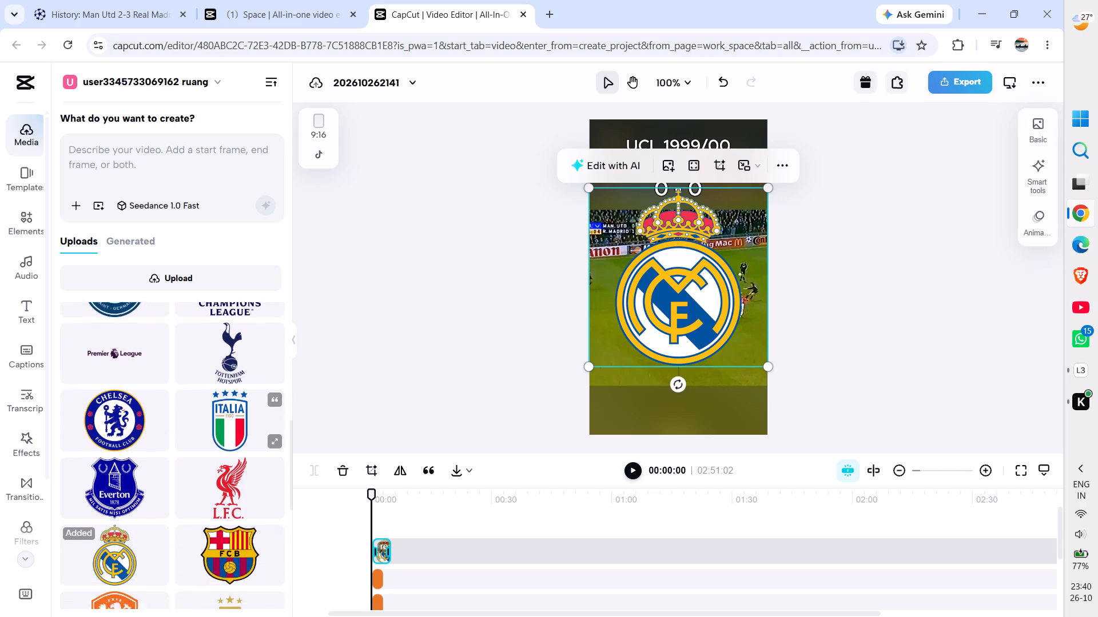
{"action": "scroll", "coordinate": [176, 421], "scroll_direction": "down", "scroll_amount": 1}
{"action": "left_click_drag", "start_coordinate": [110, 366], "coordinate": [681, 275]}
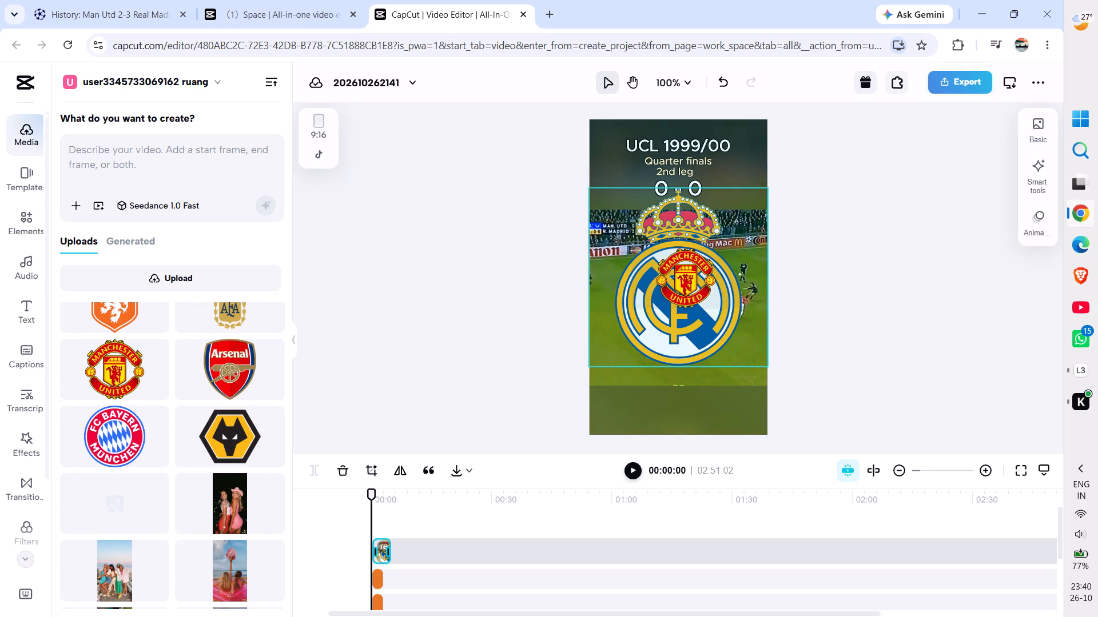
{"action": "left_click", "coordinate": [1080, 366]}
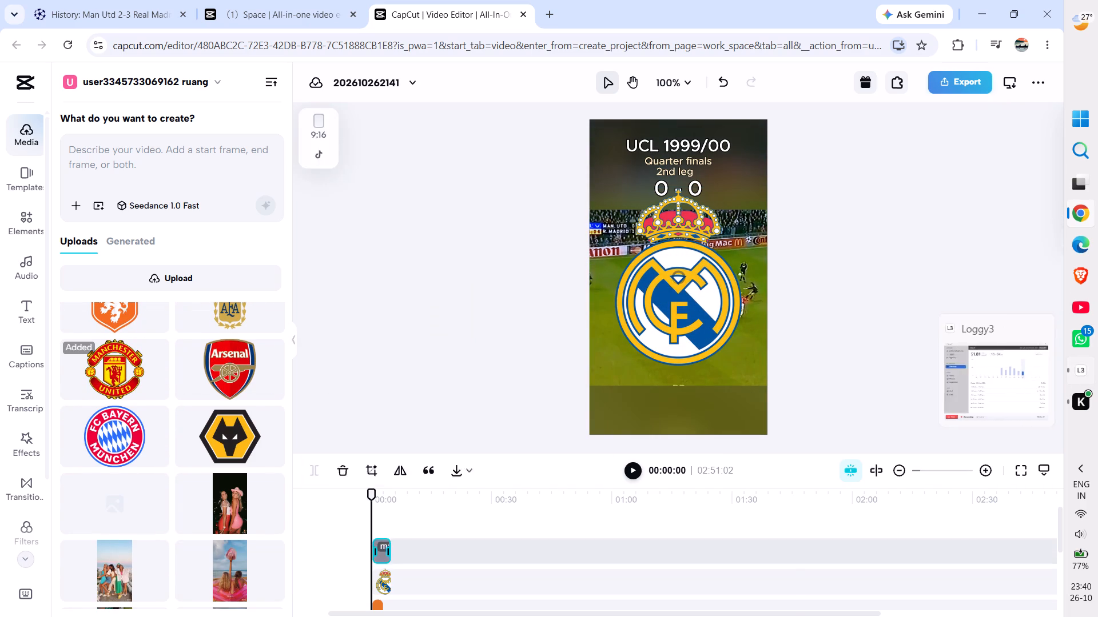